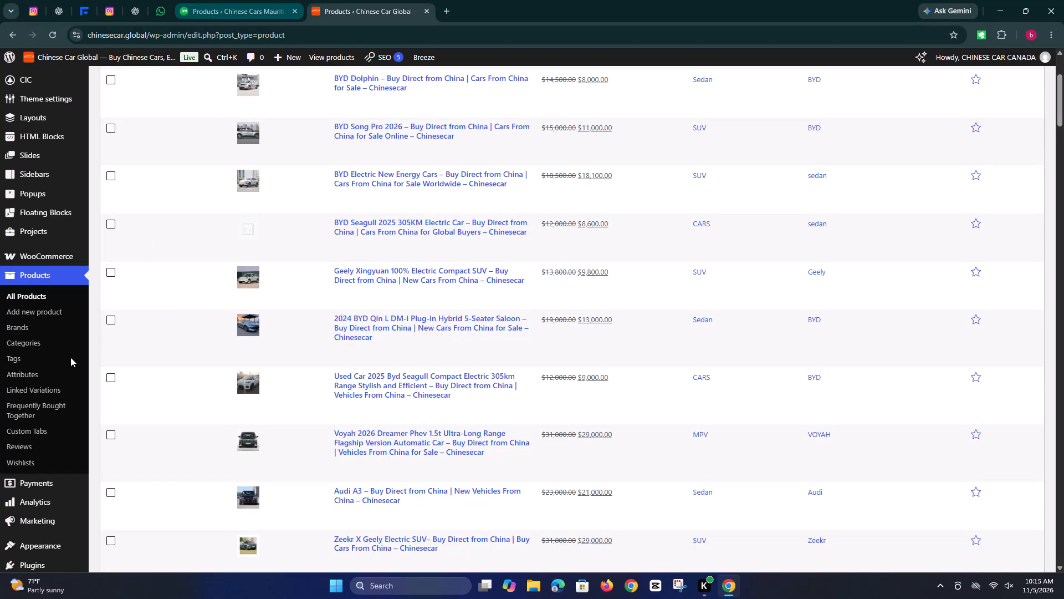
Look through the first page of the Chinese Car Global product list, checking names, prices, categories and brands.
scroll(534, 314, down, 4)
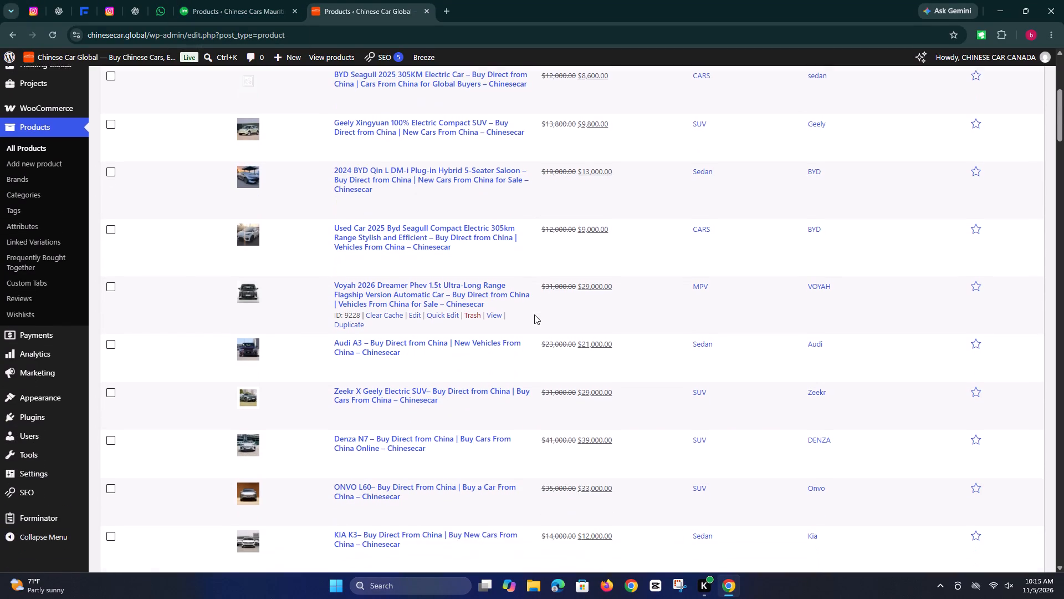
scroll(534, 314, down, 4)
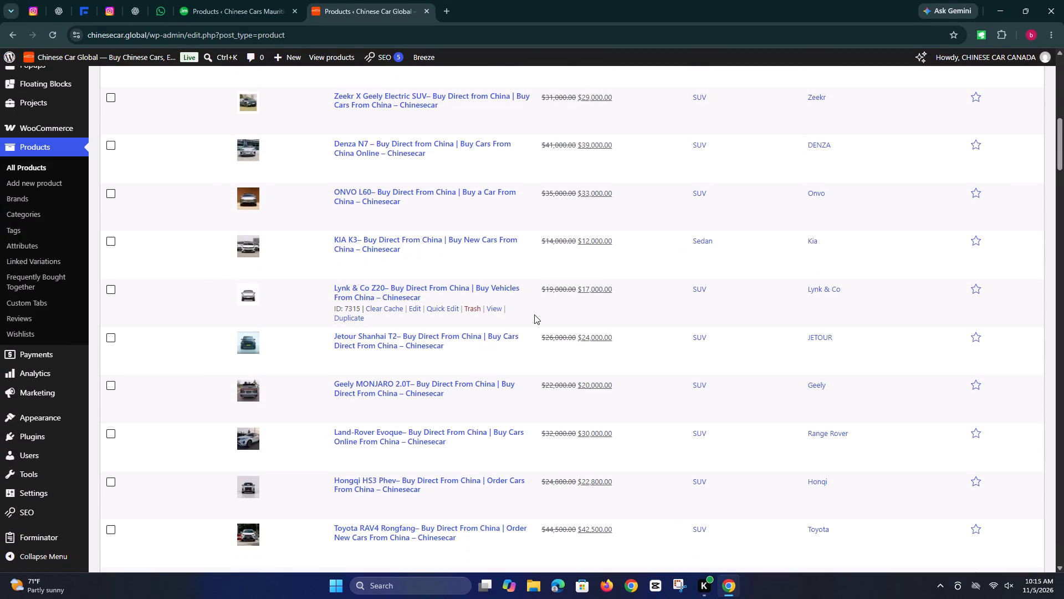
scroll(534, 314, down, 2)
scroll(534, 314, up, 18)
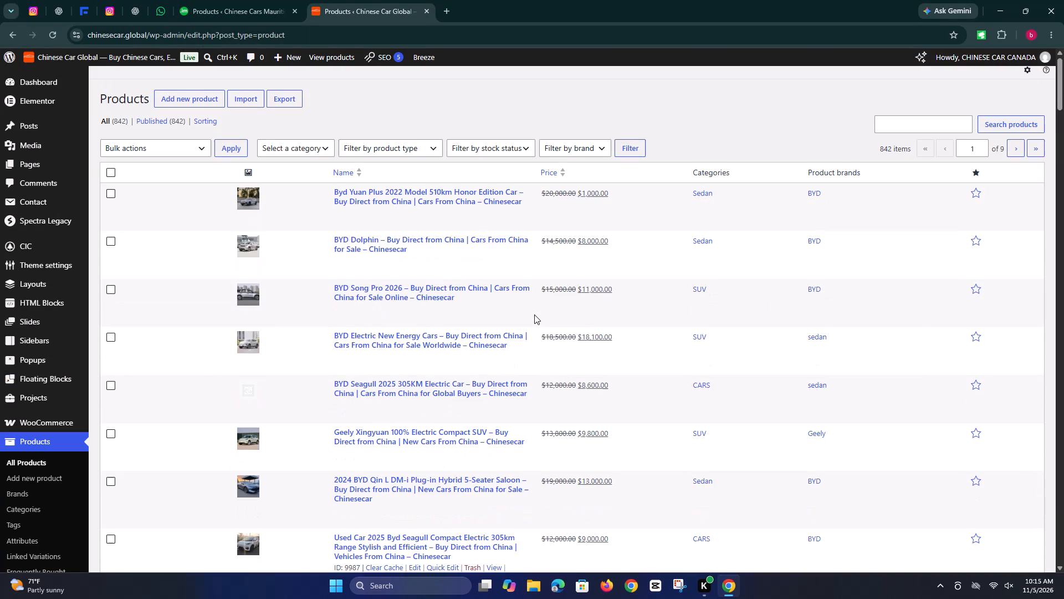
scroll(534, 314, up, 3)
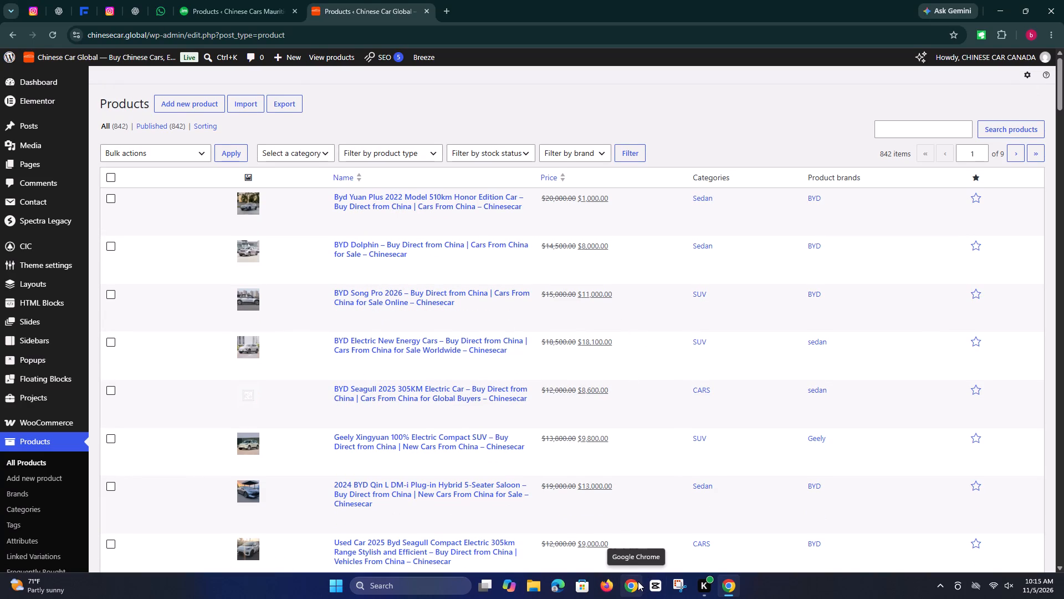
In File Explorer, open the Comfort Residence Kileleshwa apartment folder inside OLD DOWNLOADS in Downloads.
click(538, 585)
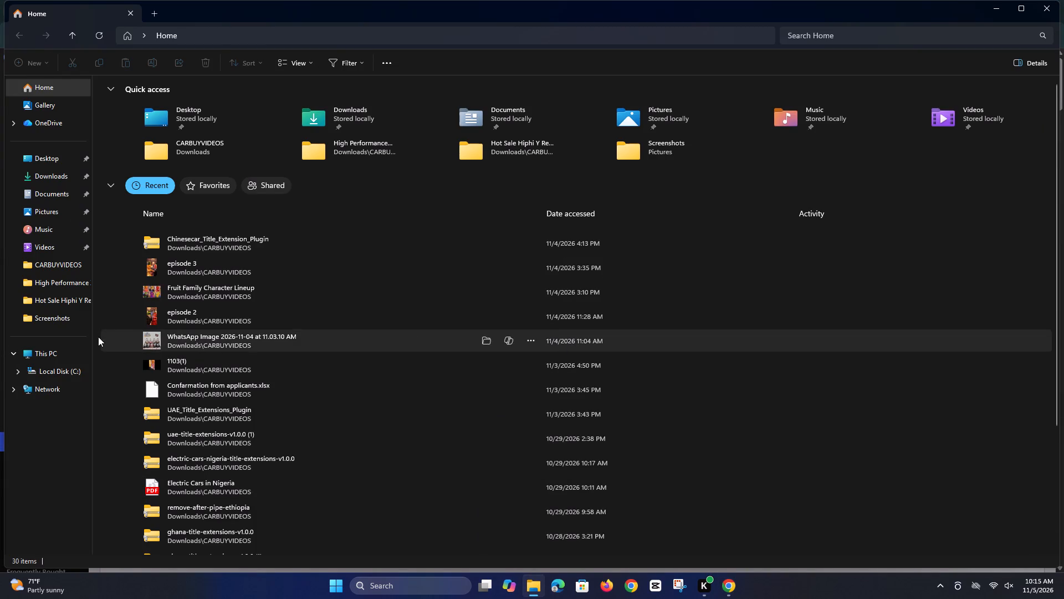
click(56, 172)
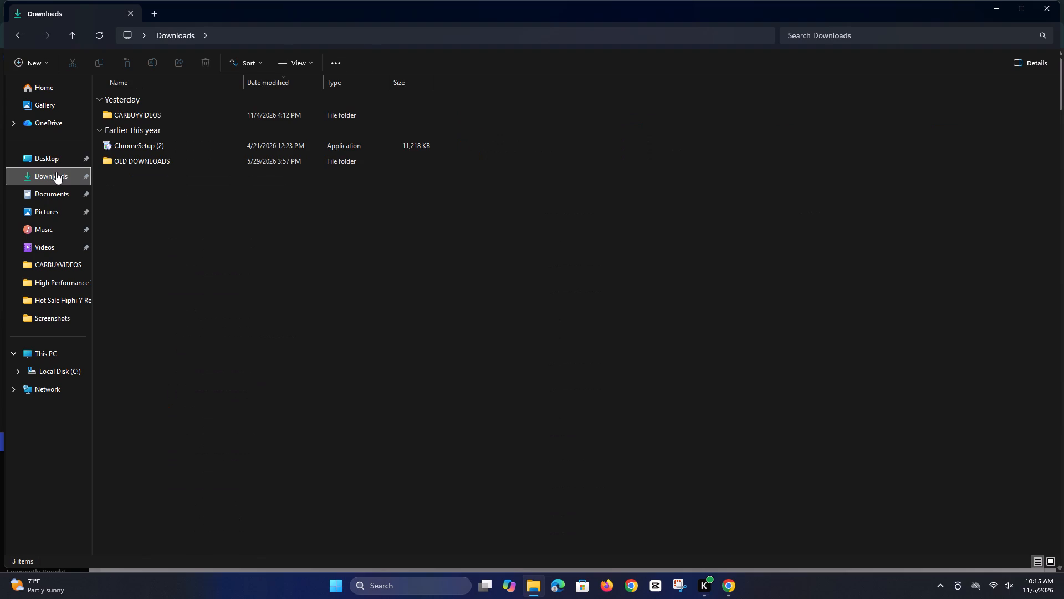
double_click(186, 158)
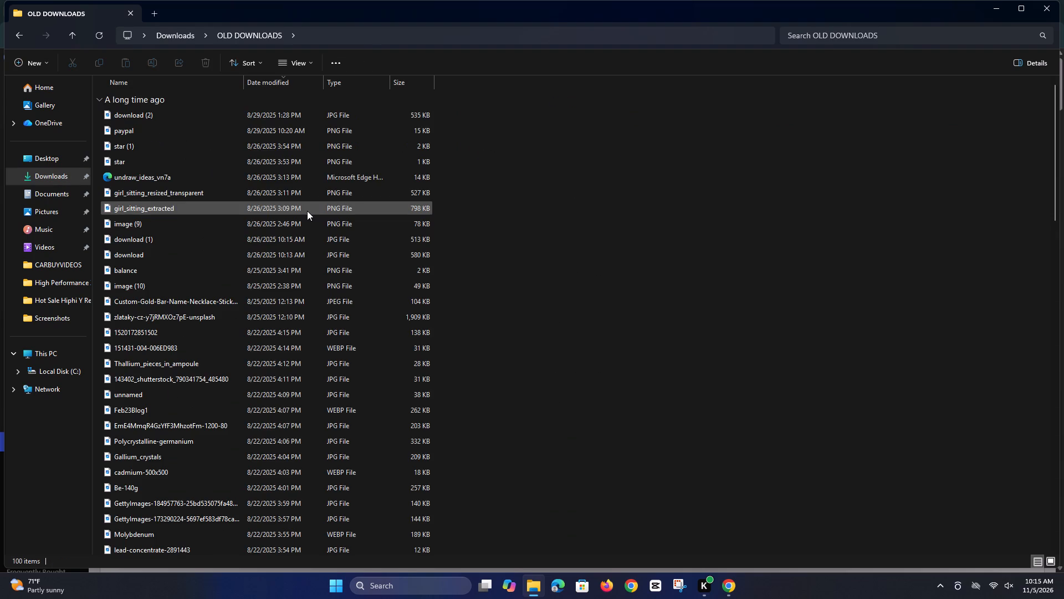
scroll(307, 211, down, 5)
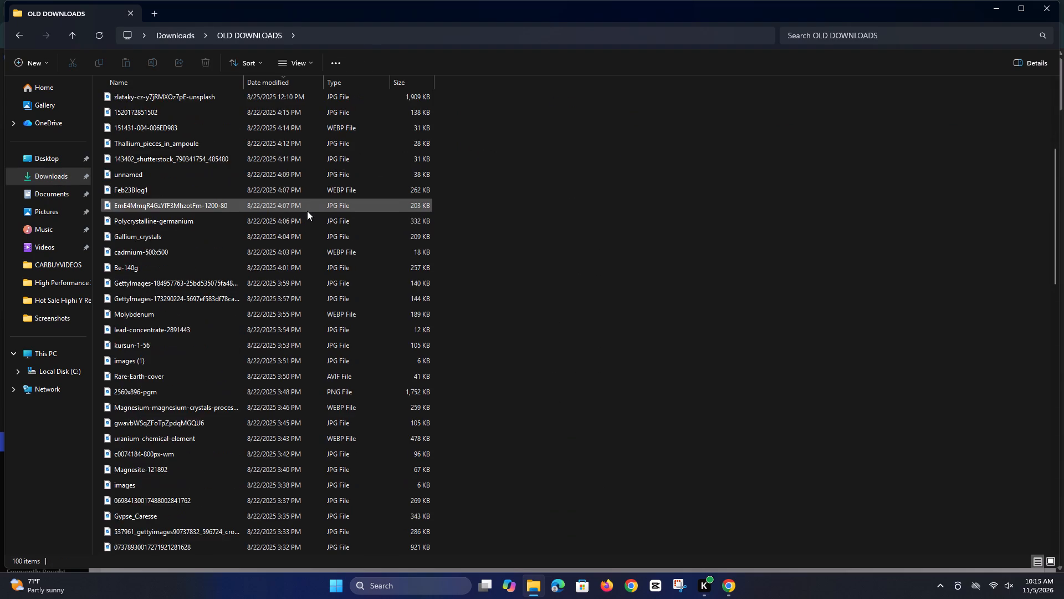
scroll(307, 211, down, 20)
scroll(307, 211, down, 7)
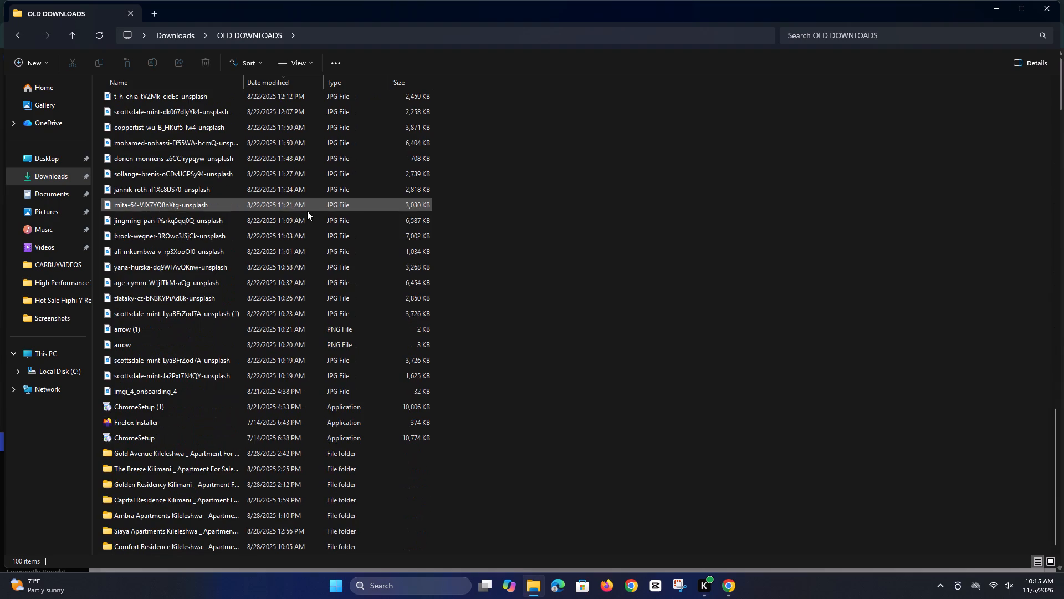
scroll(307, 211, down, 4)
double_click(138, 546)
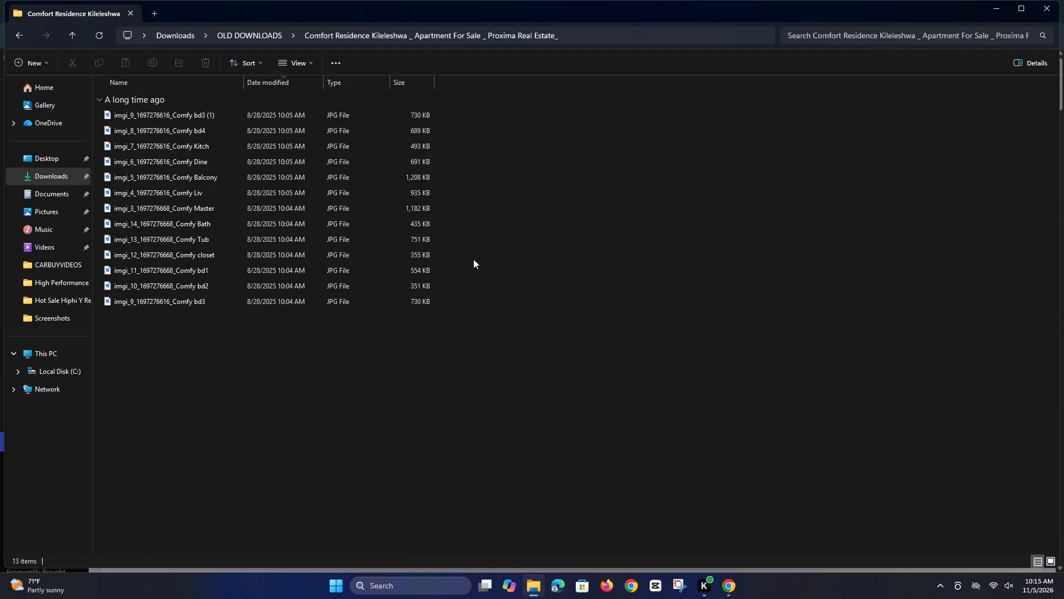
click(178, 114)
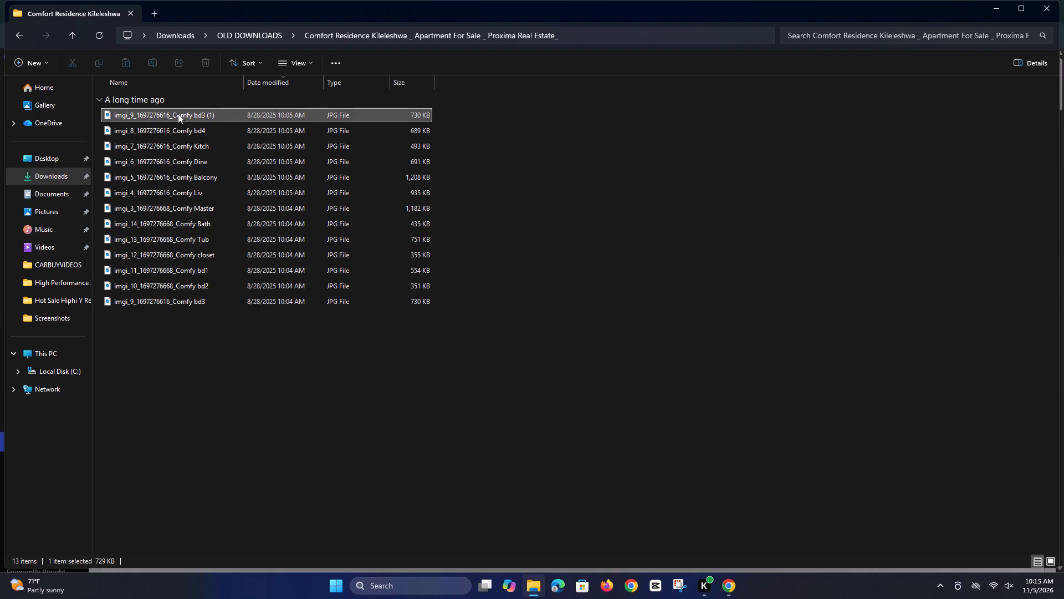
click(178, 114)
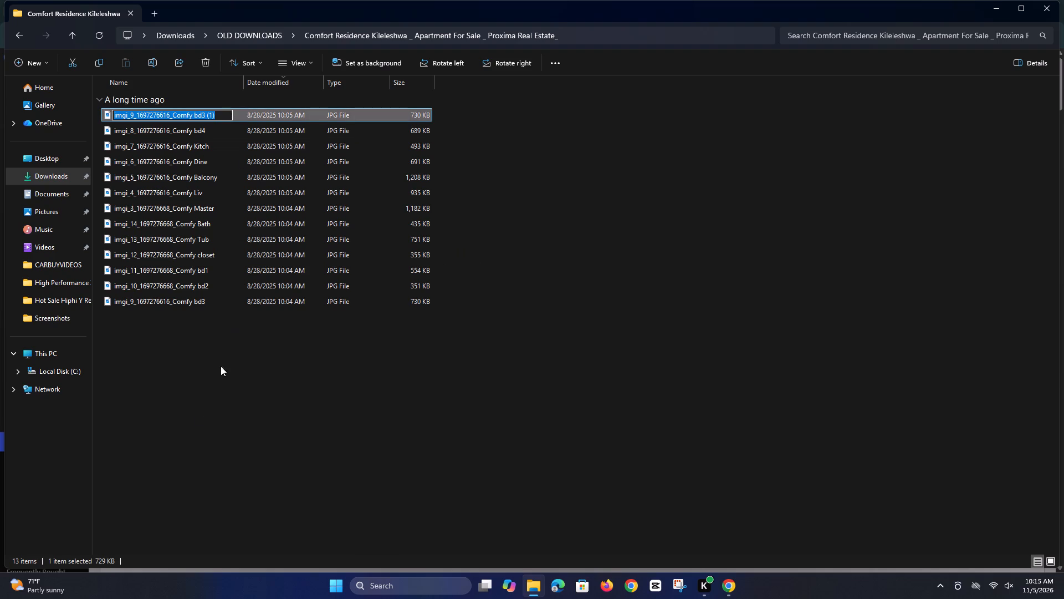
click(197, 417)
double_click(269, 116)
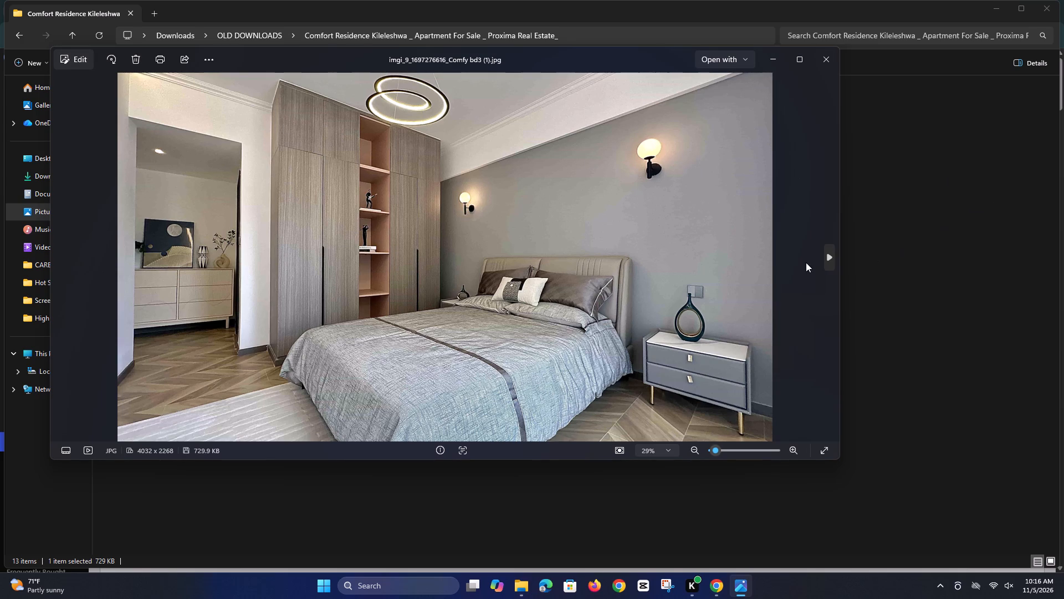
click(832, 260)
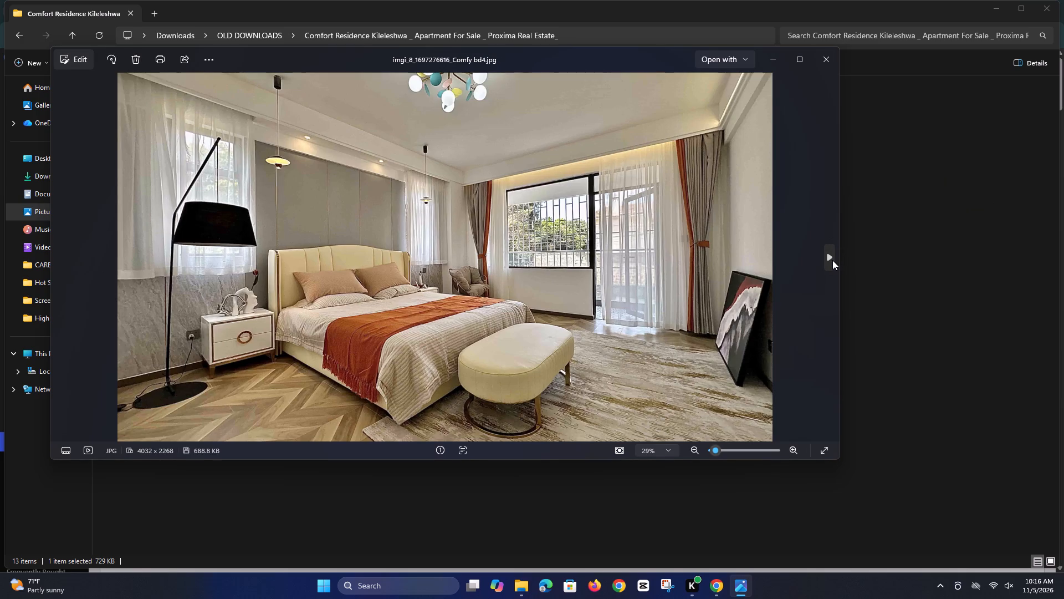
click(832, 260)
click(832, 260)
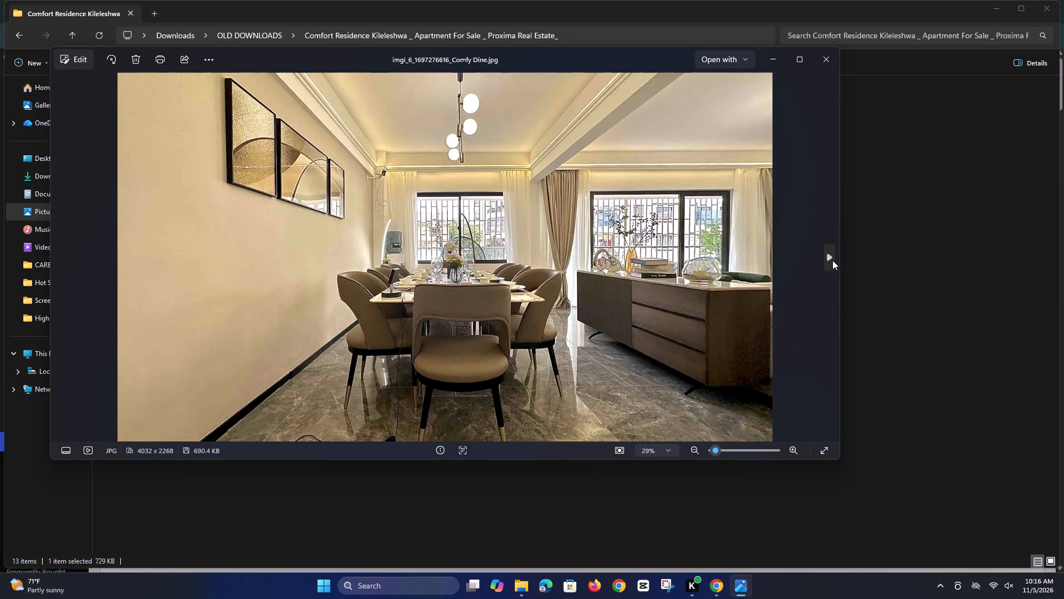
click(832, 260)
click(832, 260)
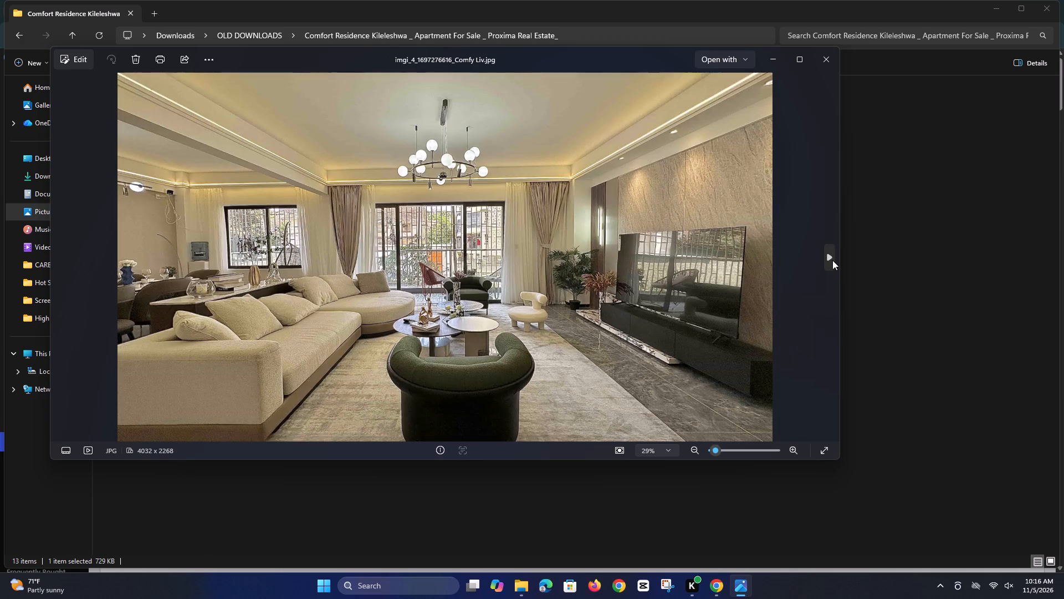
click(832, 260)
click(832, 260)
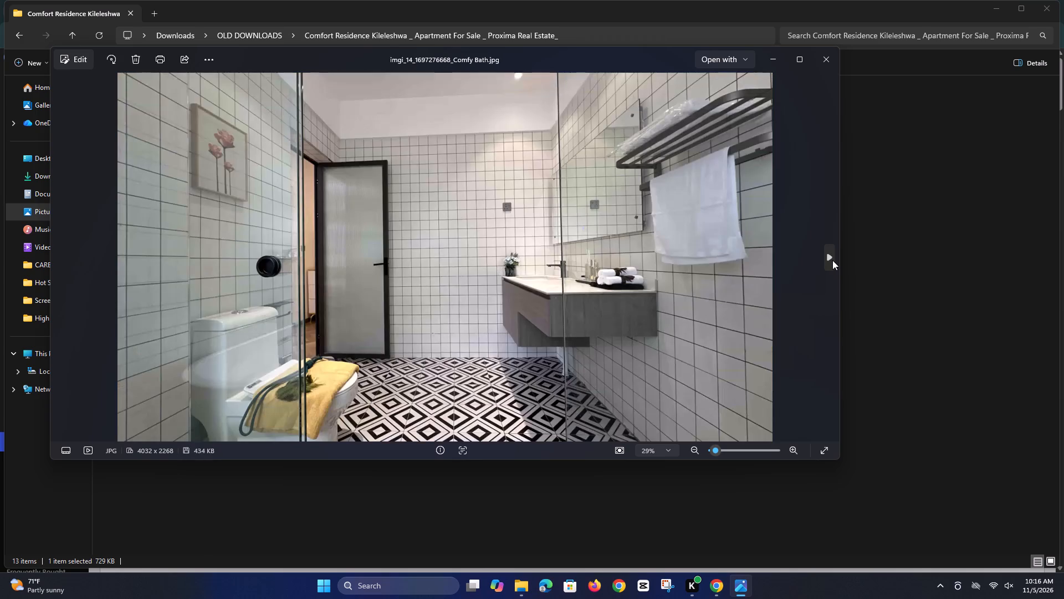
click(832, 260)
click(832, 260)
click(832, 260)
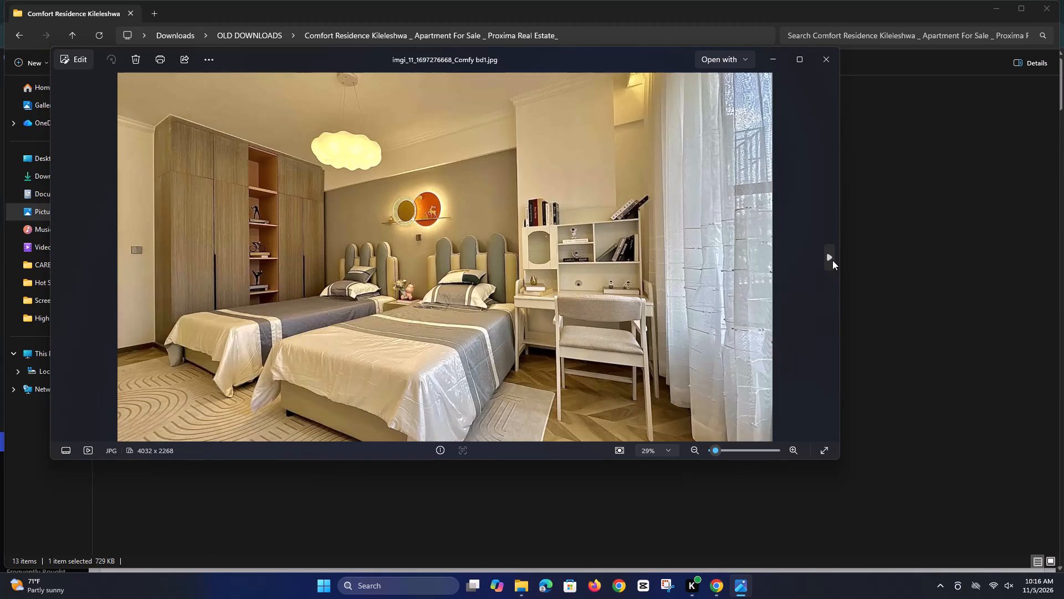
click(832, 260)
click(832, 260)
click(832, 260)
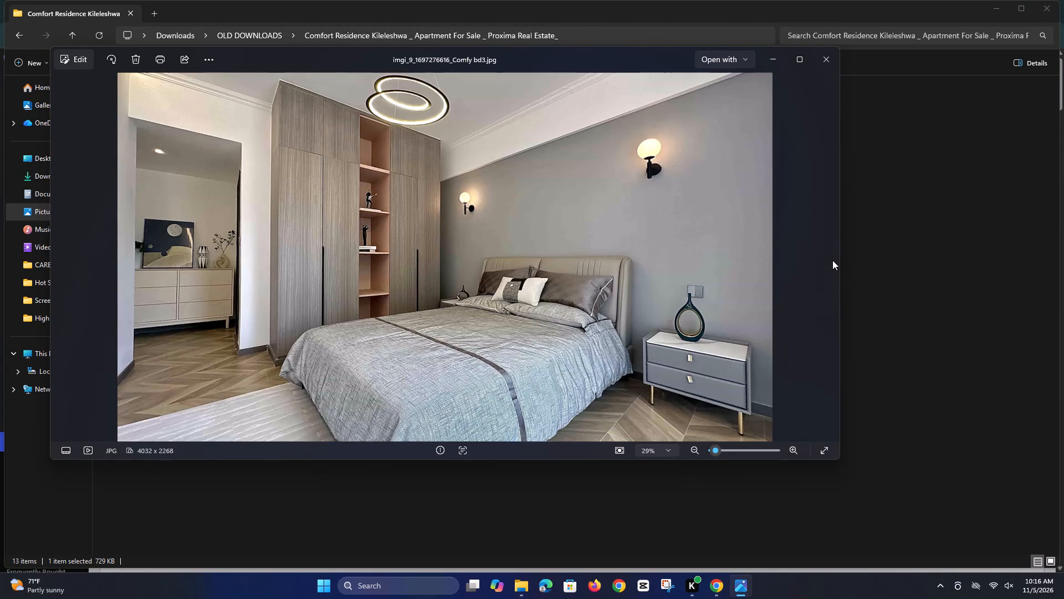
click(826, 63)
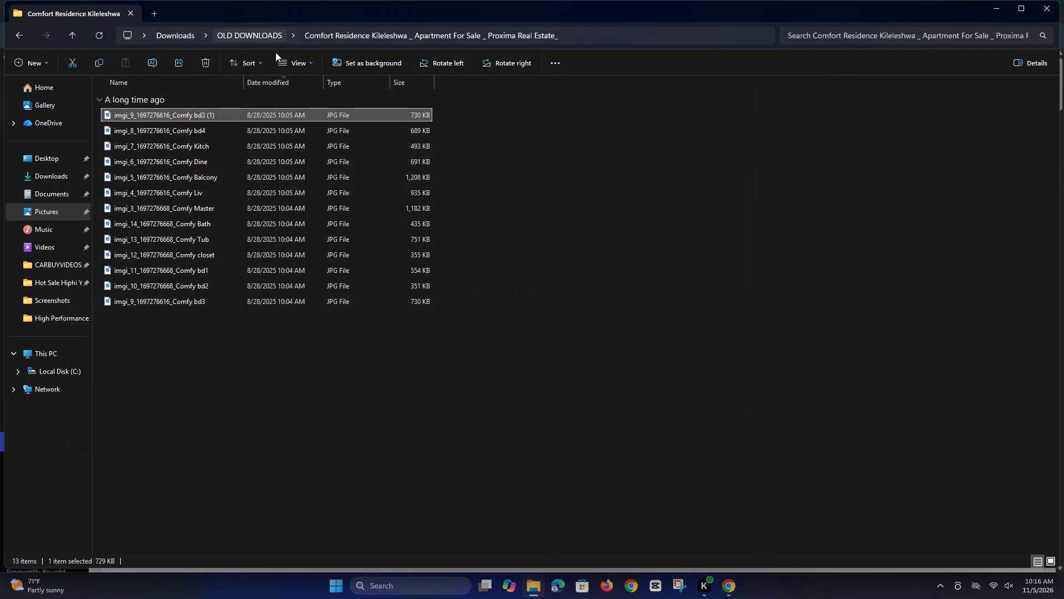
View all the photos in the Siaya Apartments Kileleshwa folder of OLD DOWNLOADS, starting from siayaimages-04, and close the viewer.
click(258, 37)
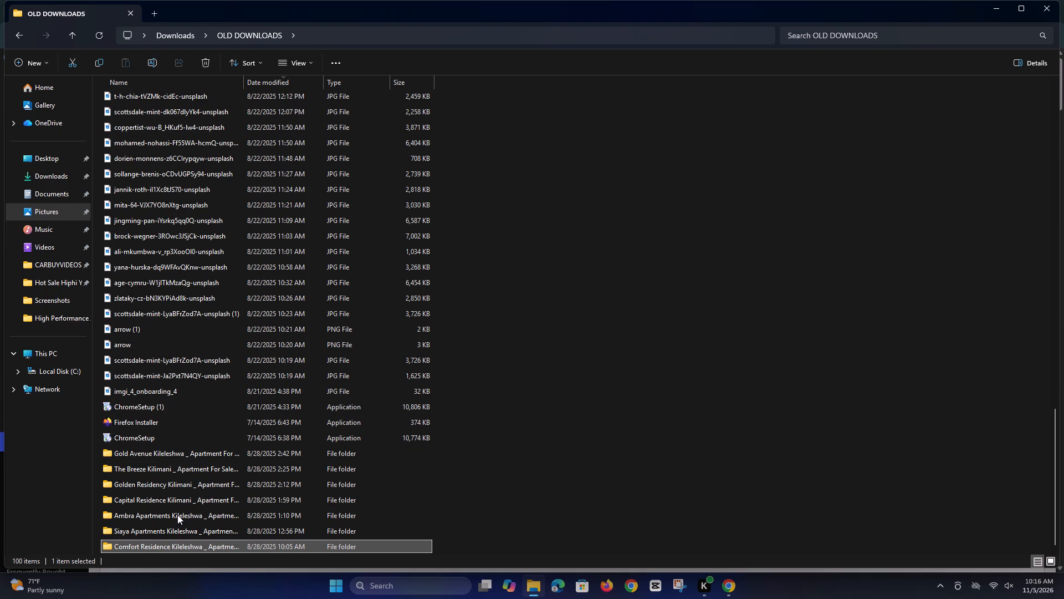
double_click(180, 532)
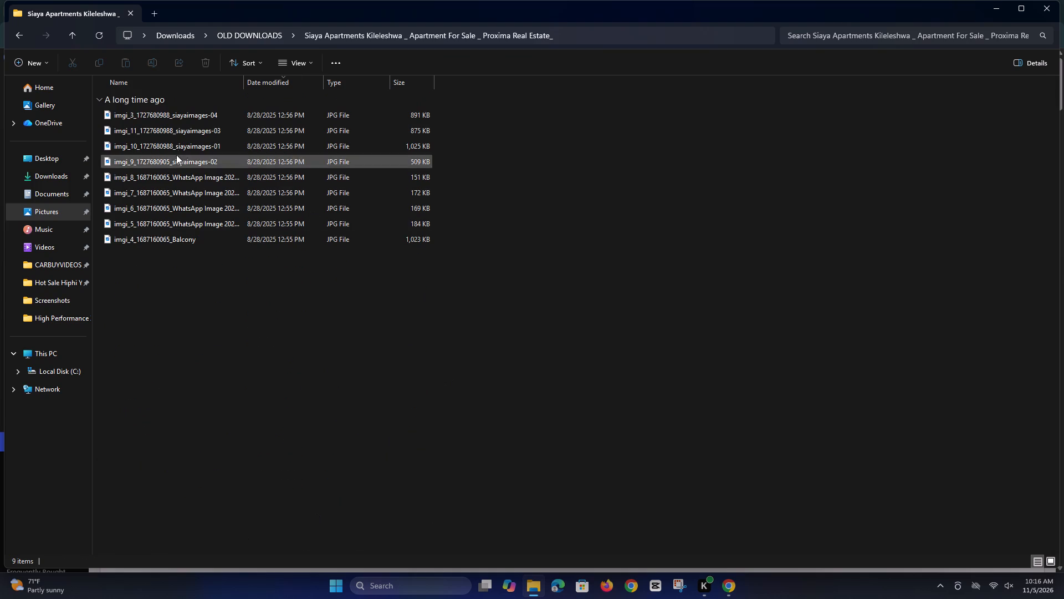
double_click(179, 115)
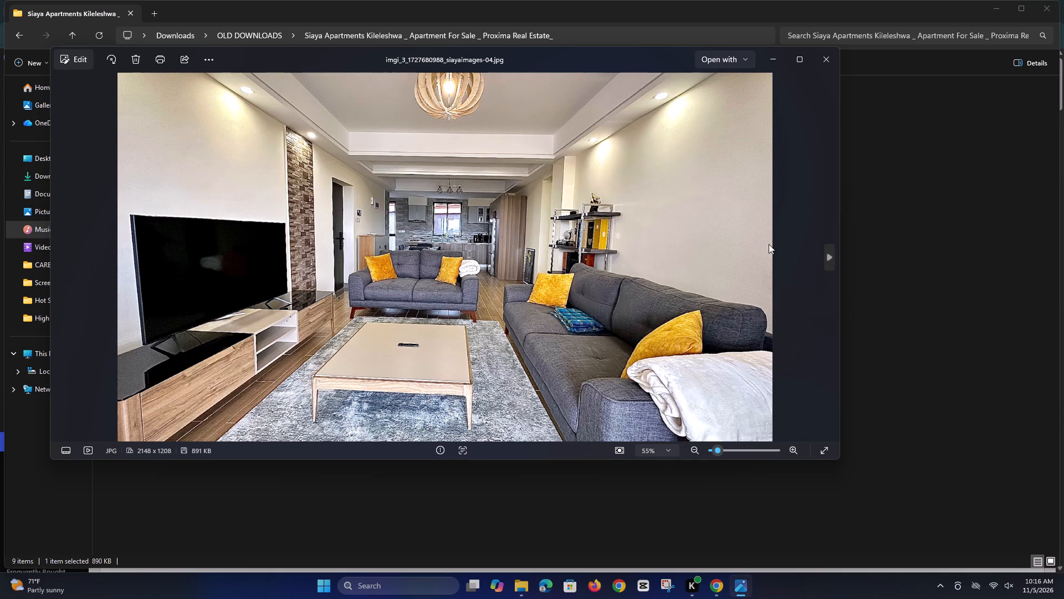
click(827, 262)
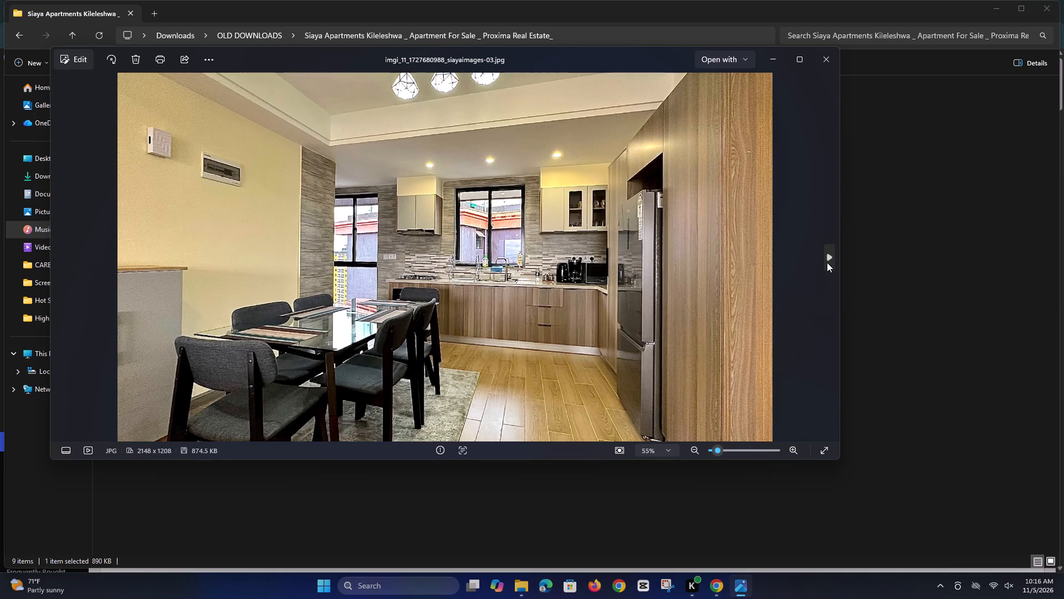
click(827, 262)
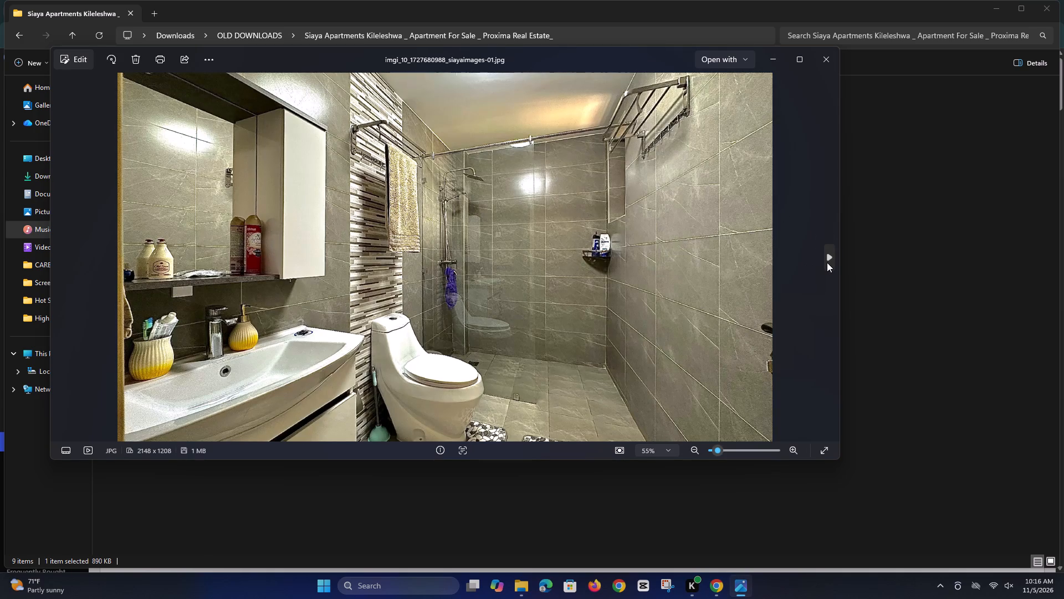
click(827, 262)
click(827, 262)
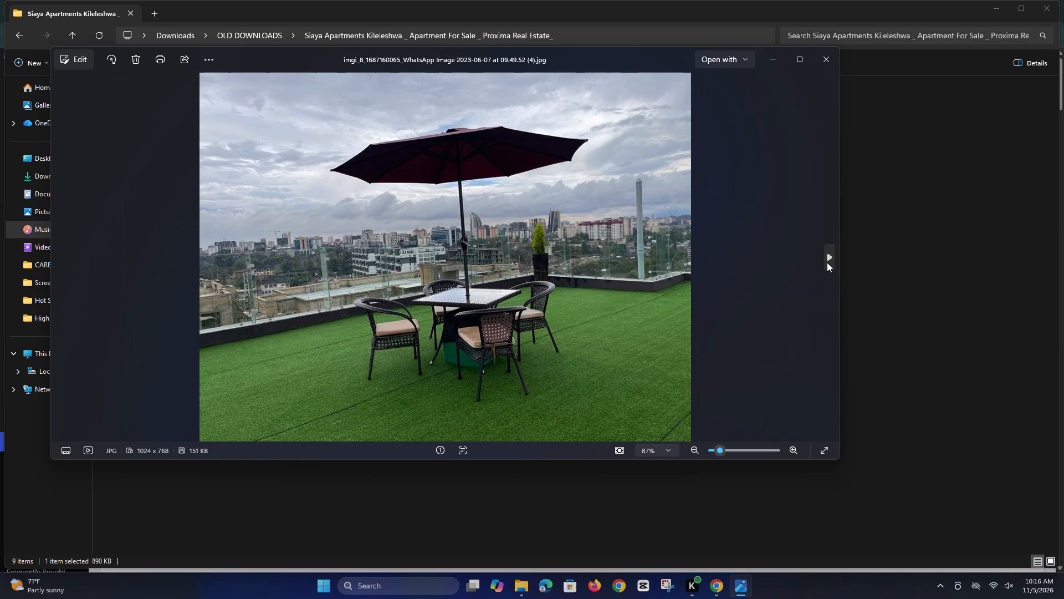
click(827, 262)
click(827, 262)
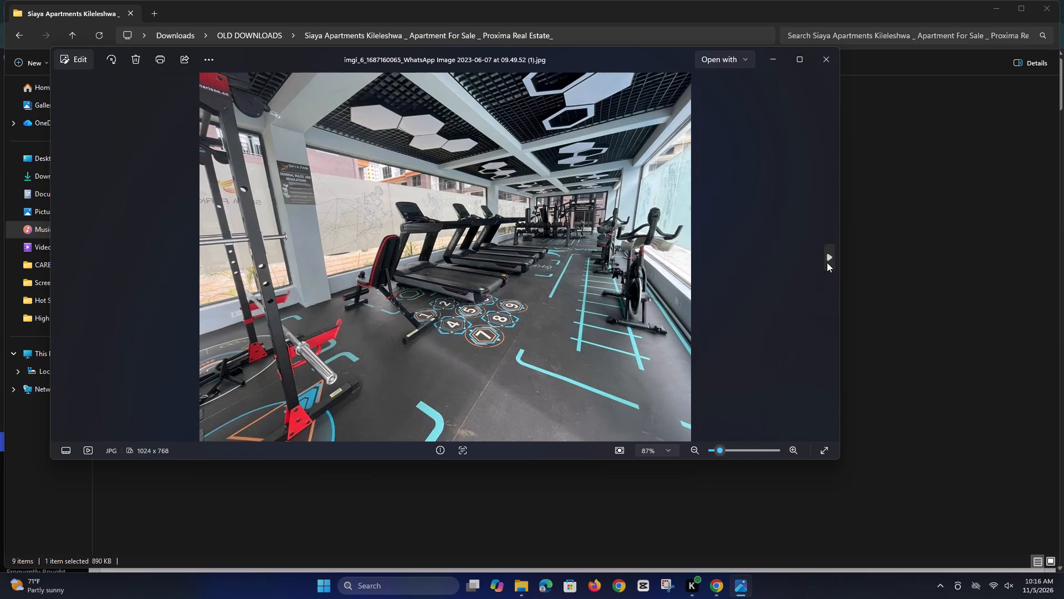
click(827, 262)
click(827, 262)
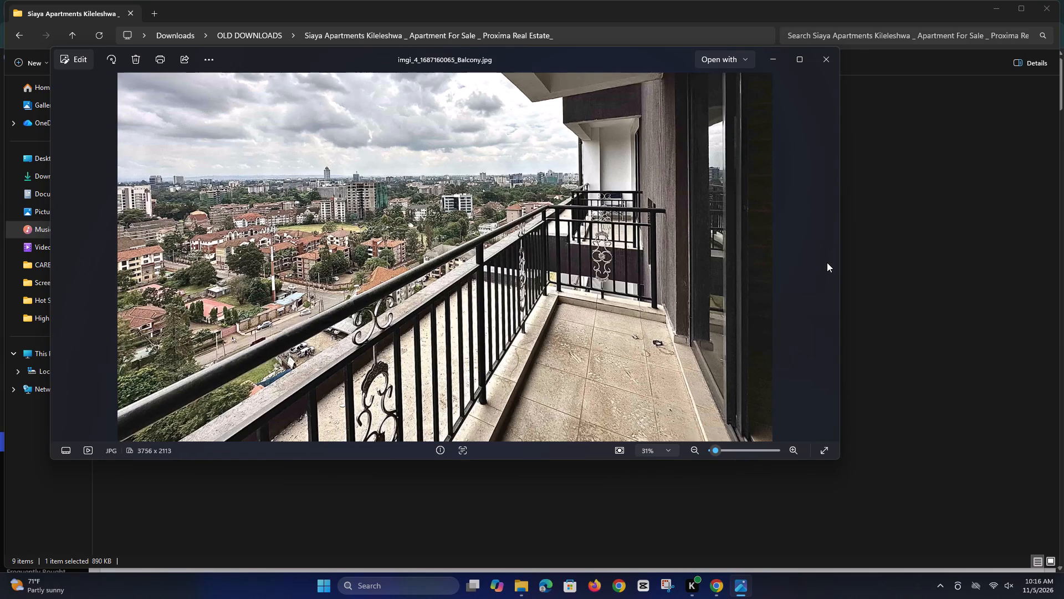
click(827, 262)
click(827, 62)
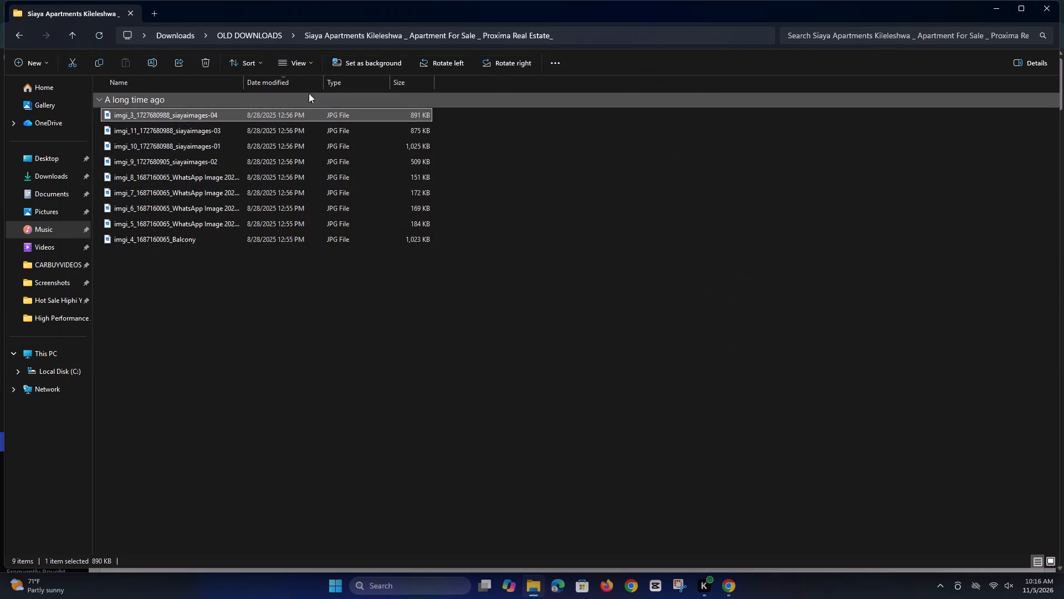
Open the Gold Avenue Kileleshwa folder in OLD DOWNLOADS and view its photos one by one, from Bedroom 1 3bed-100 through Dining 2 copy-100.
click(251, 37)
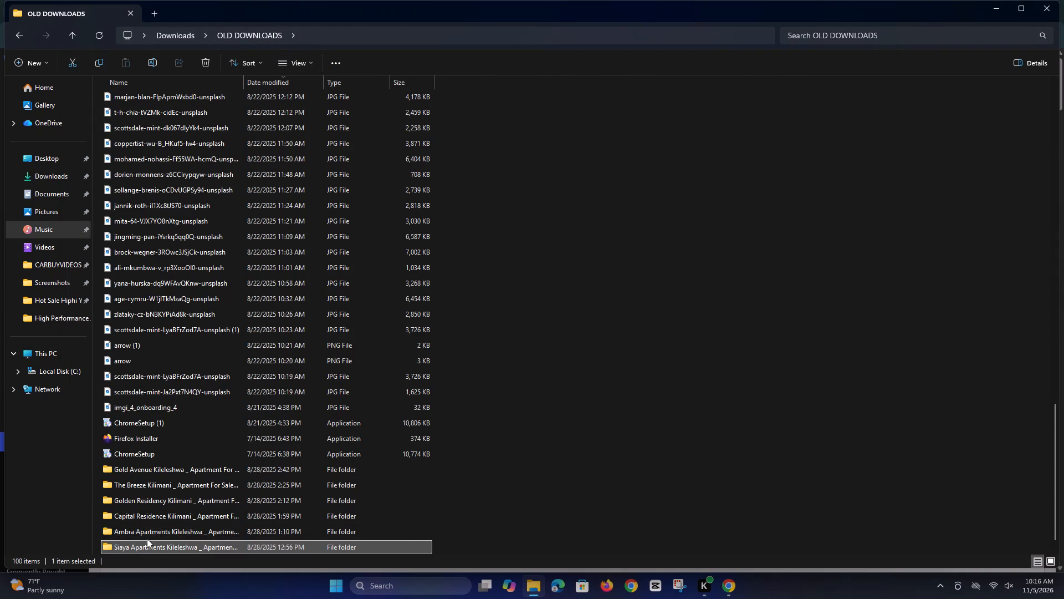
double_click(158, 471)
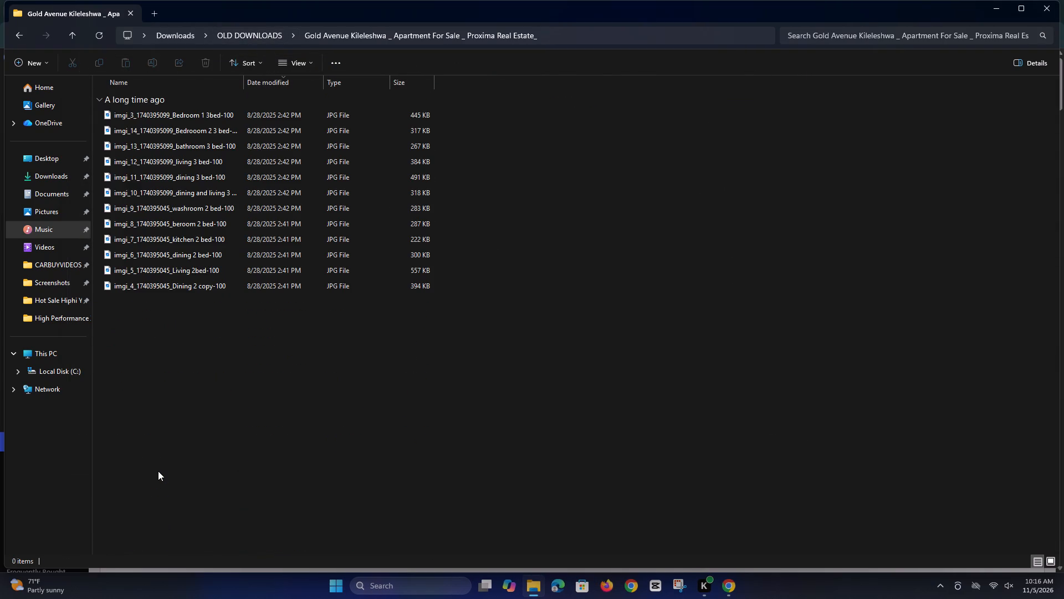
double_click(194, 111)
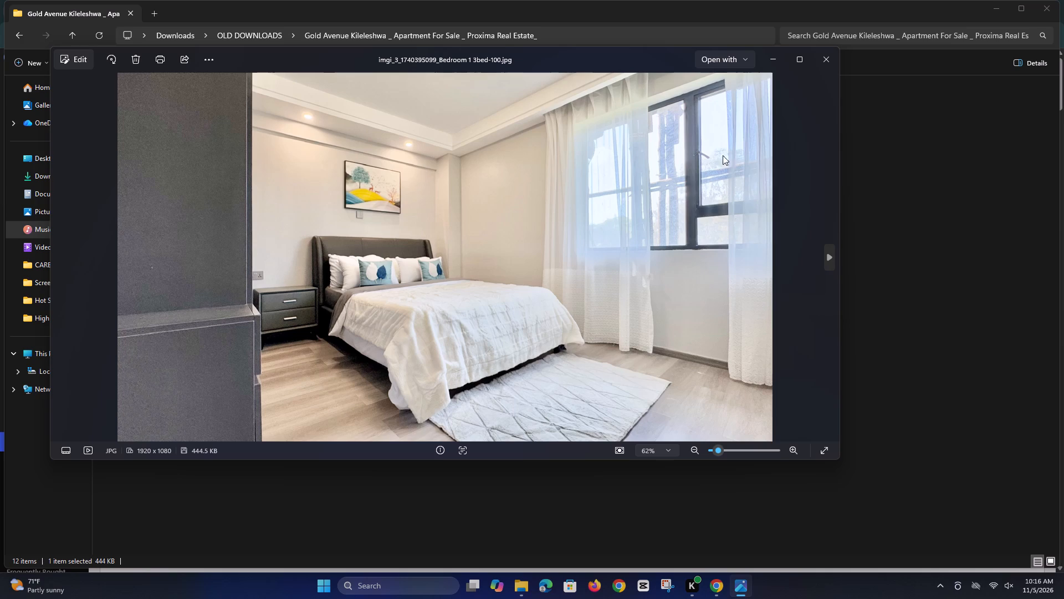
click(828, 256)
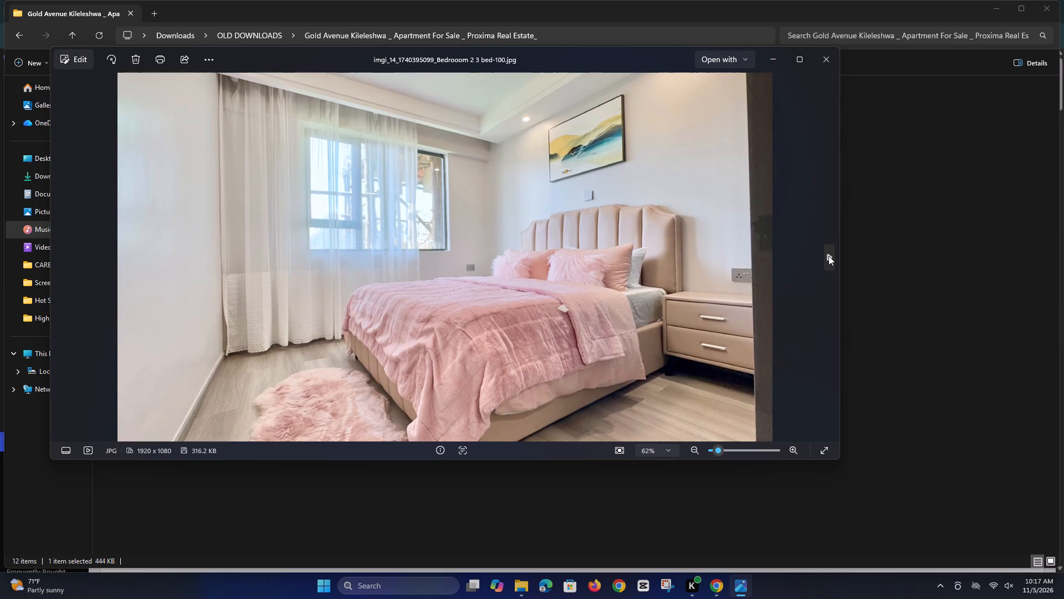
click(828, 256)
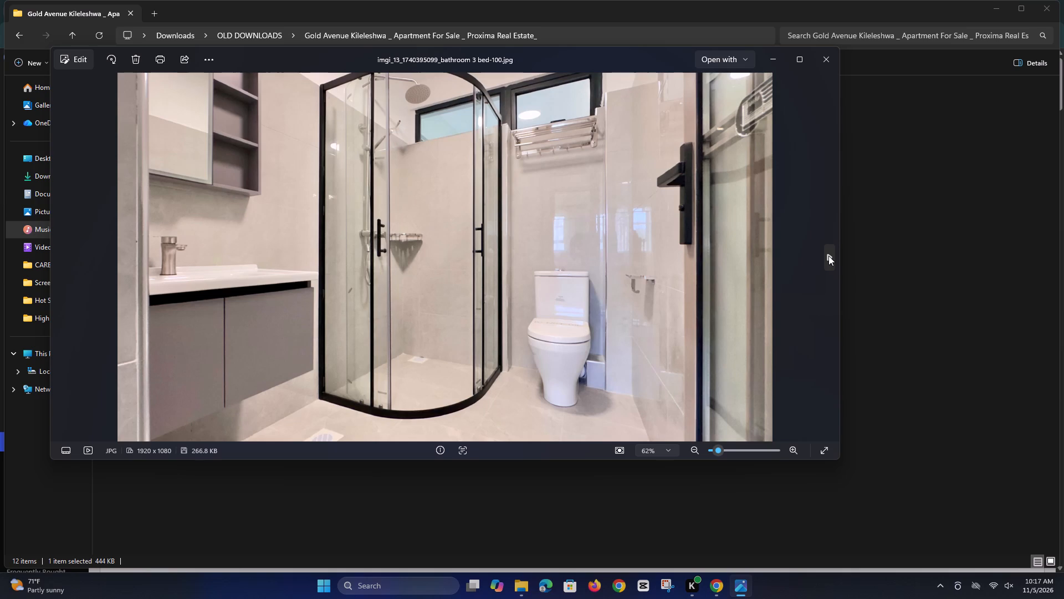
click(828, 256)
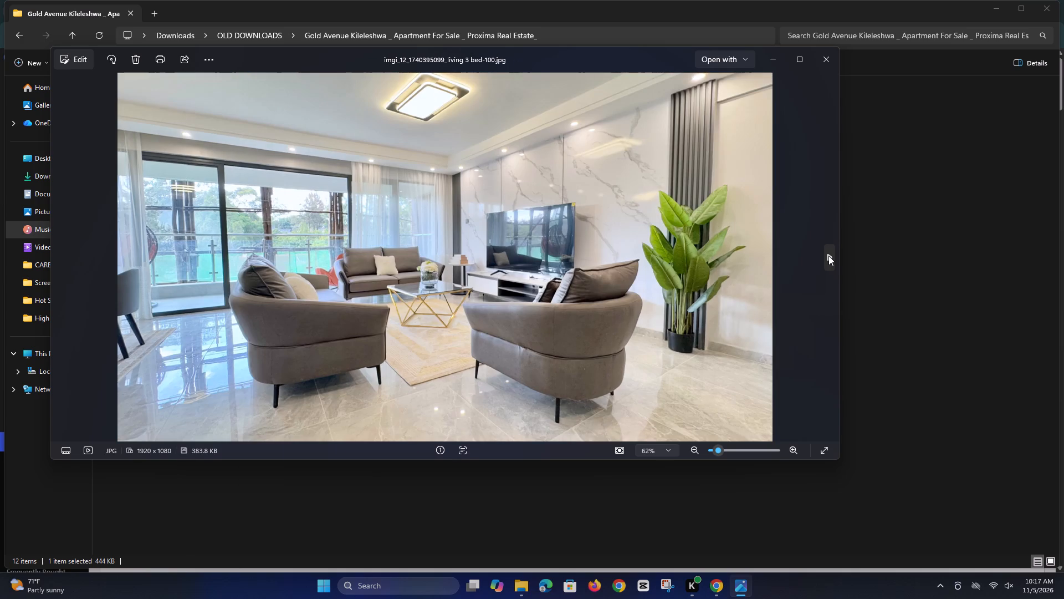
click(828, 256)
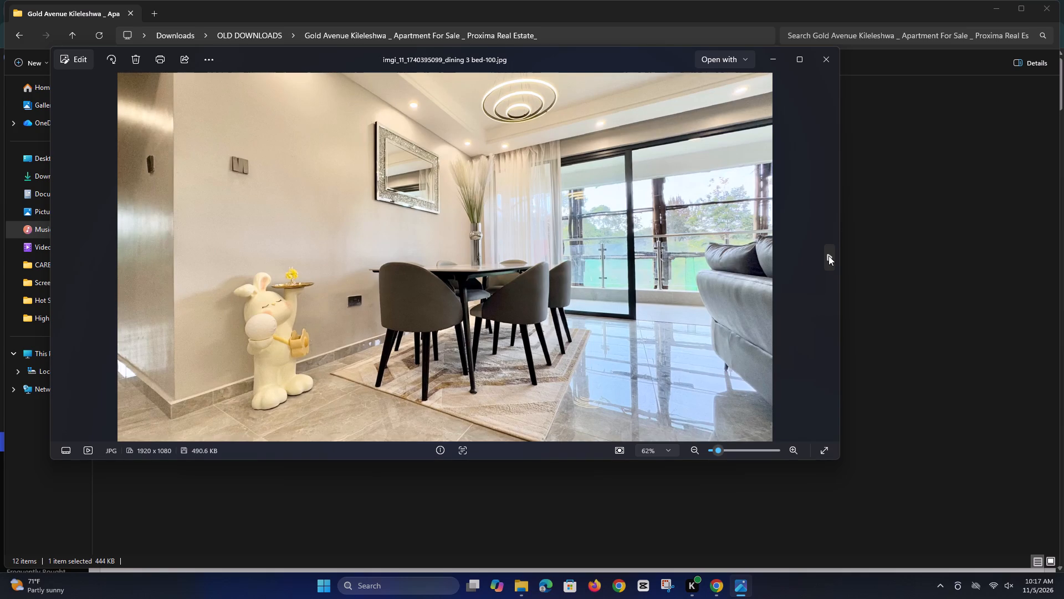
click(828, 256)
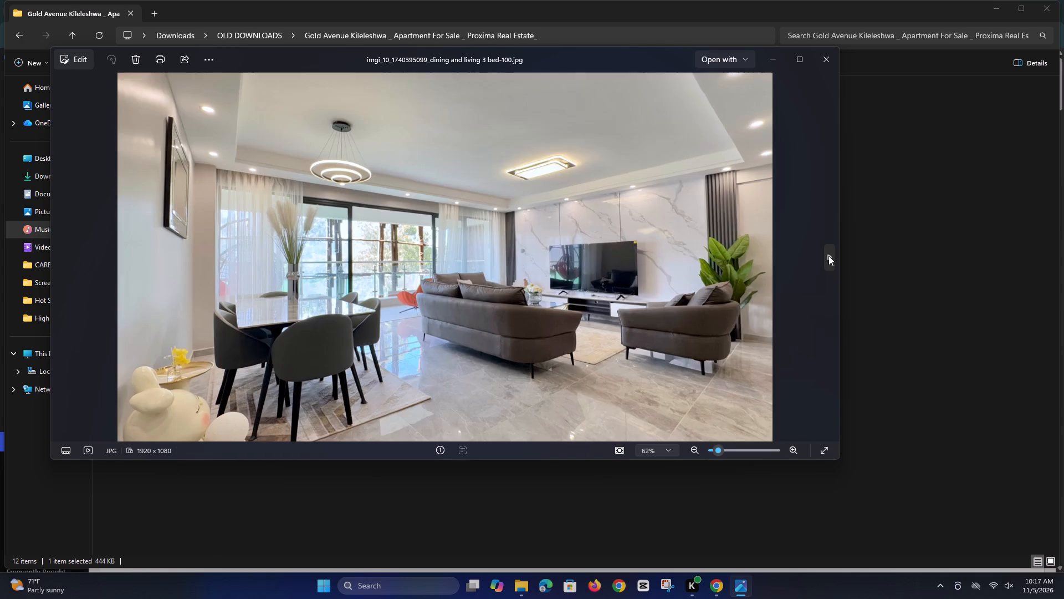
click(828, 256)
click(828, 256)
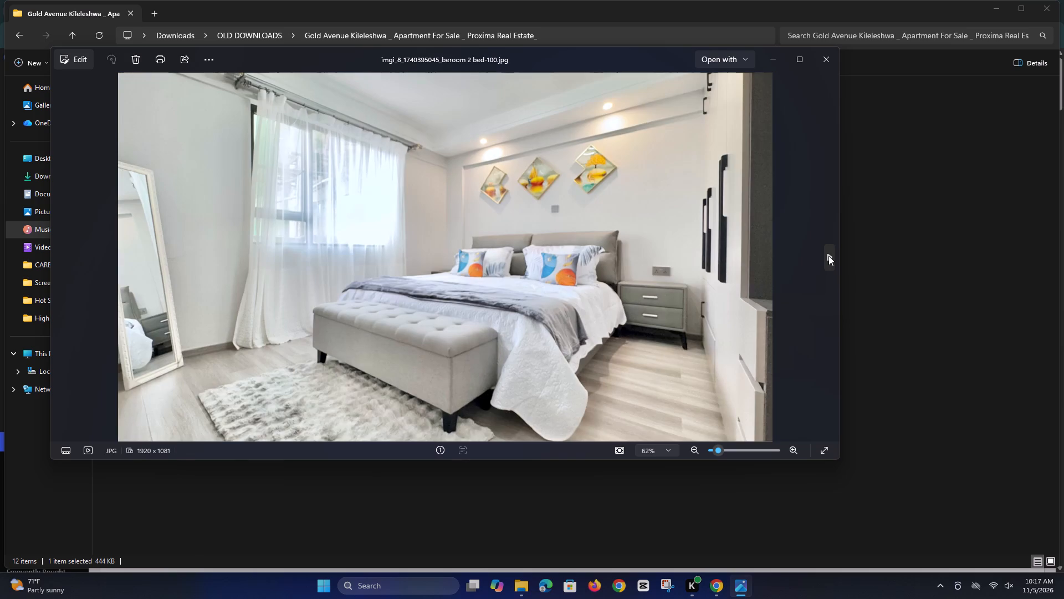
click(828, 256)
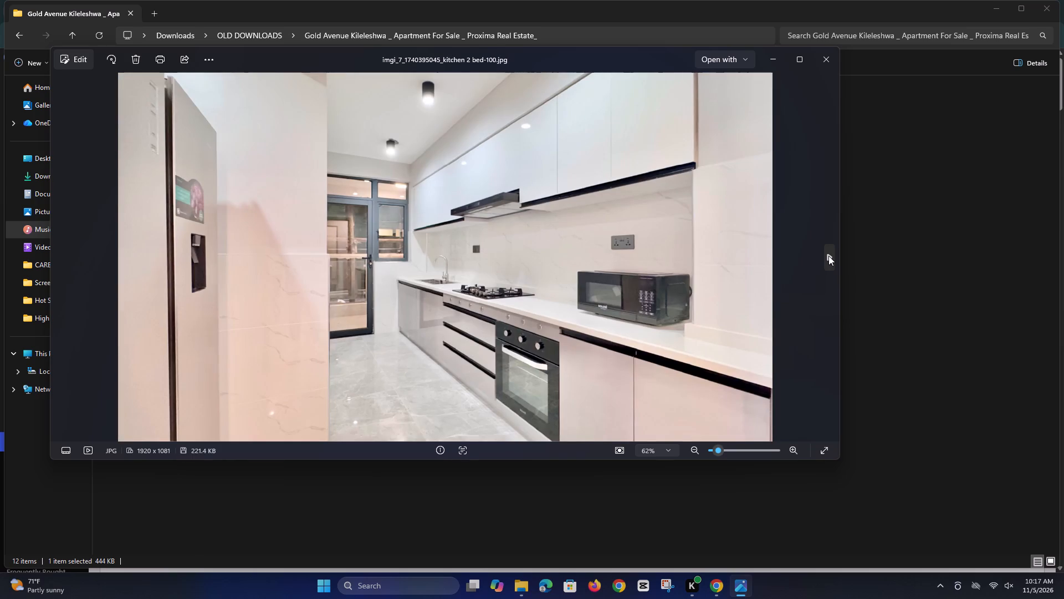
click(828, 256)
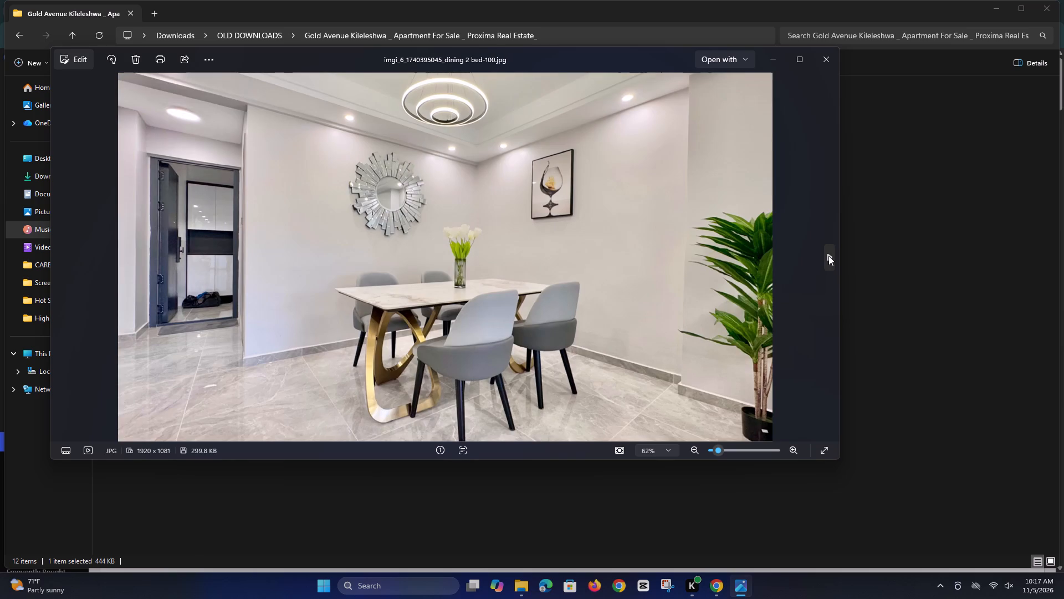
click(828, 256)
click(828, 256)
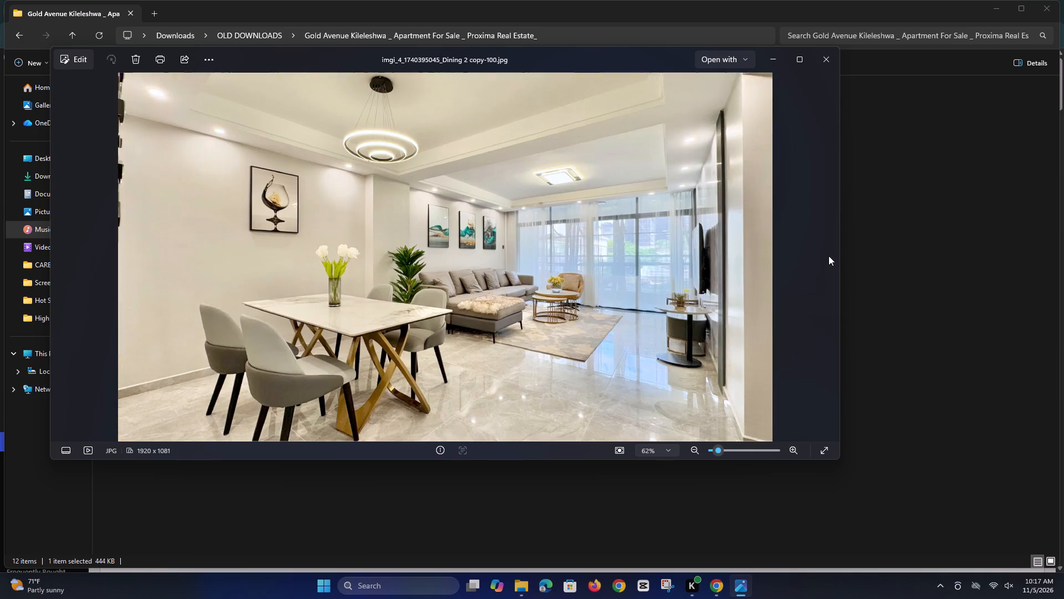
click(828, 256)
Go back to the Living 2bed-100 photo, return to Dining 2 copy-100, and close the photo viewer.
click(59, 260)
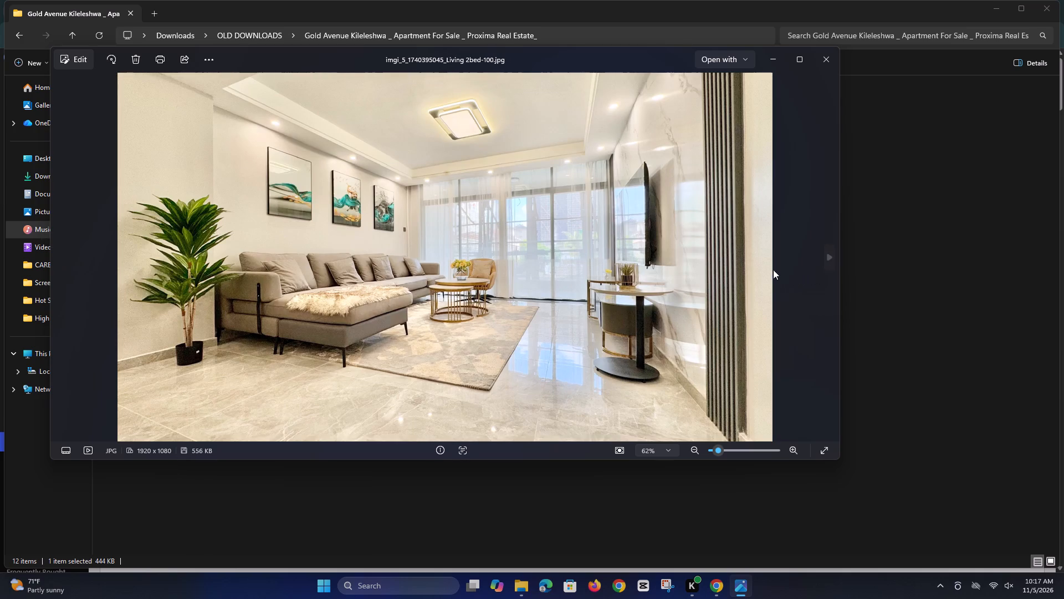
click(826, 262)
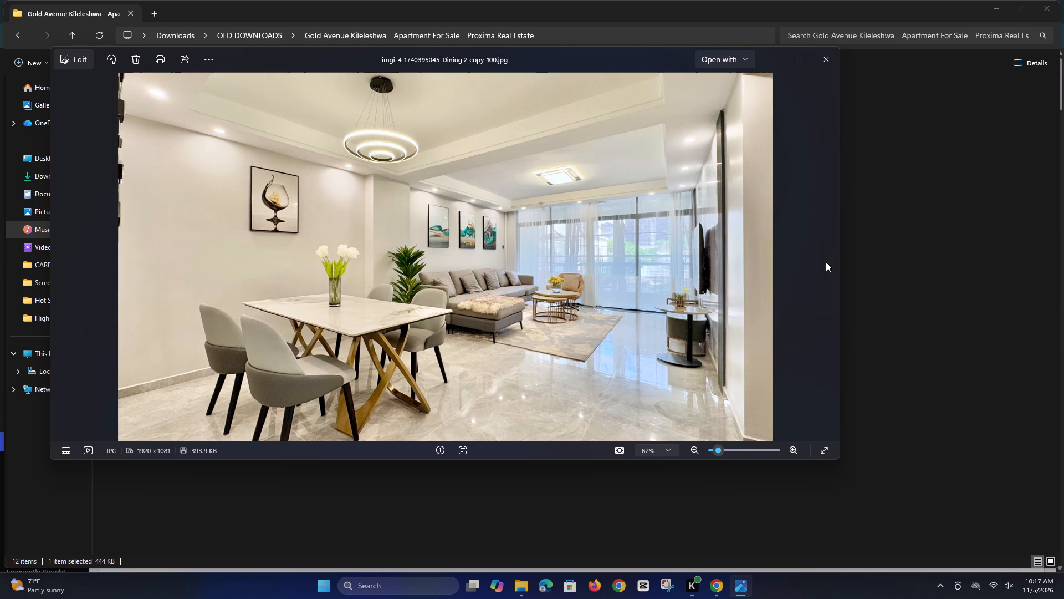
click(826, 262)
click(826, 59)
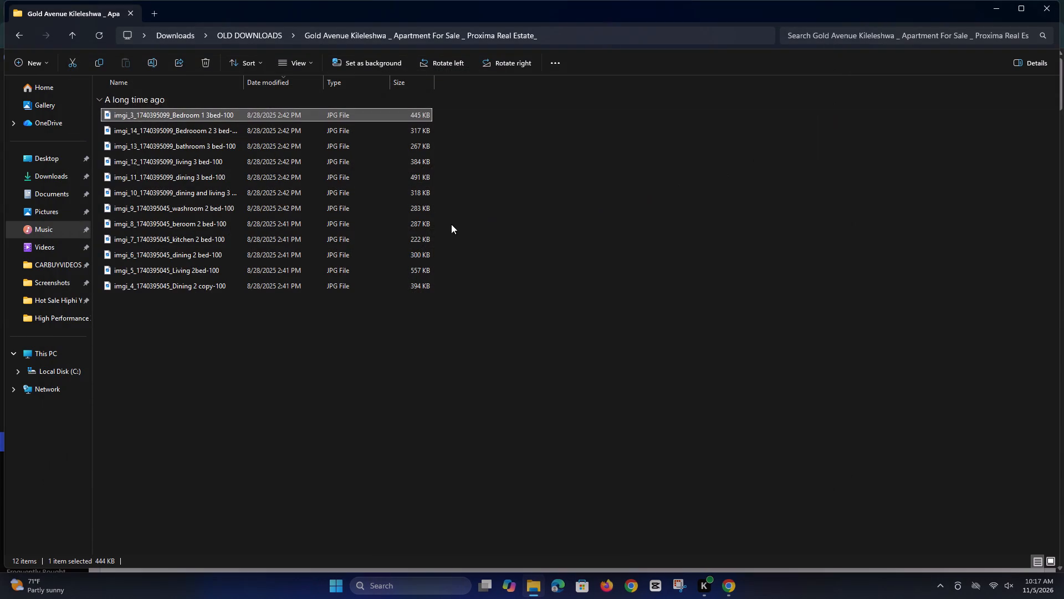
Open The Breeze Kilimani folder in OLD DOWNLOADS and view its photos imgi_3, imgi_13 and imgi_12, returning to imgi_13.
click(265, 40)
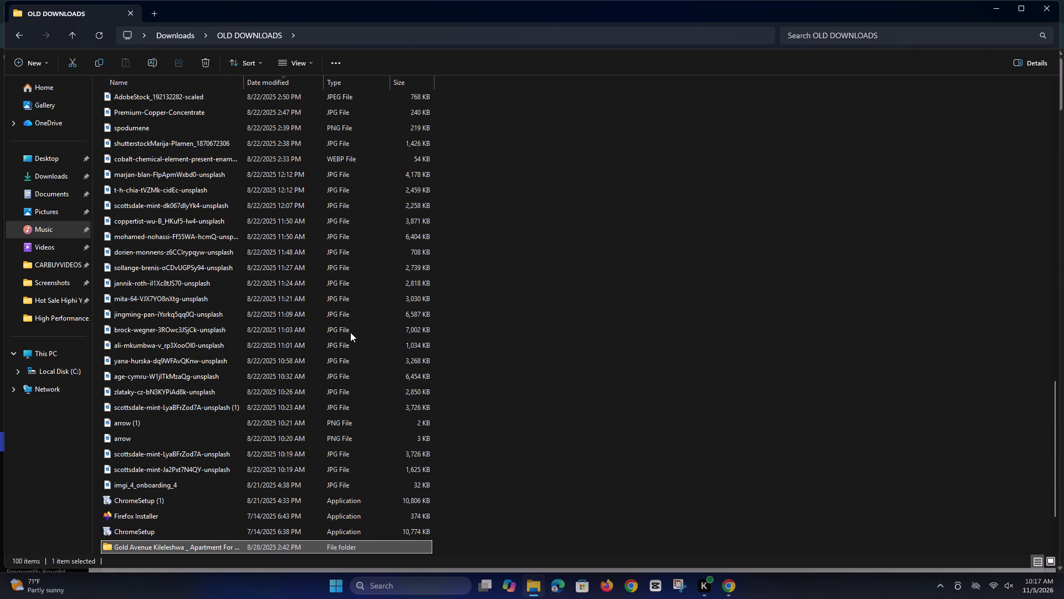
scroll(250, 418, down, 3)
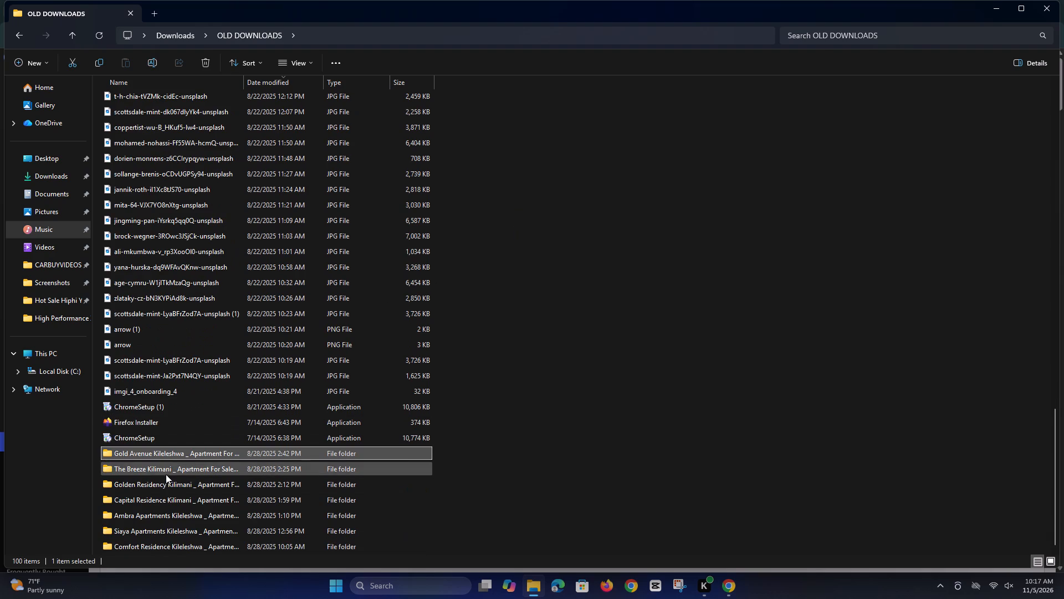
double_click(168, 473)
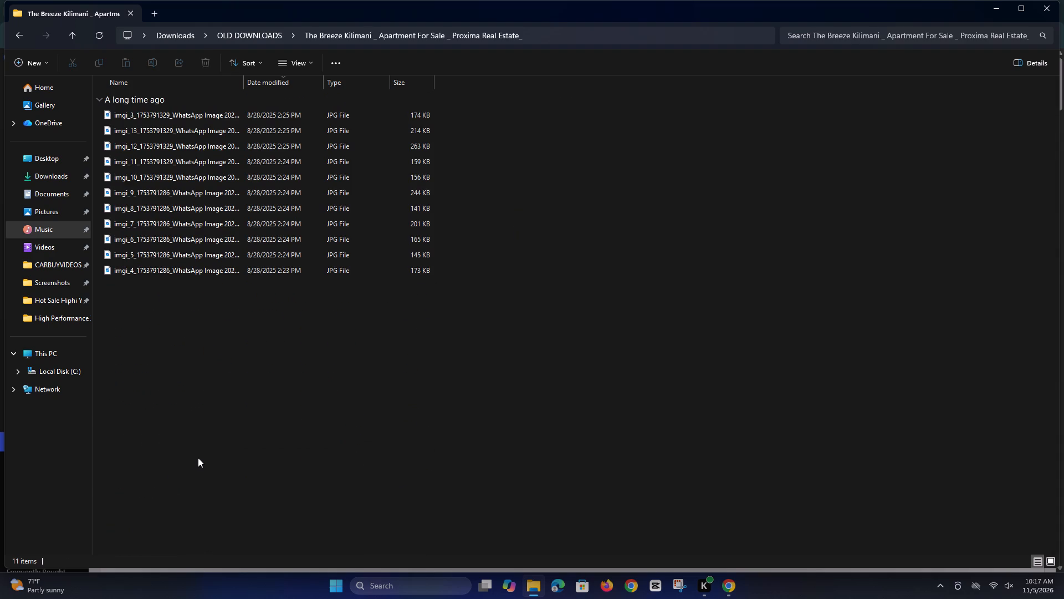
double_click(223, 118)
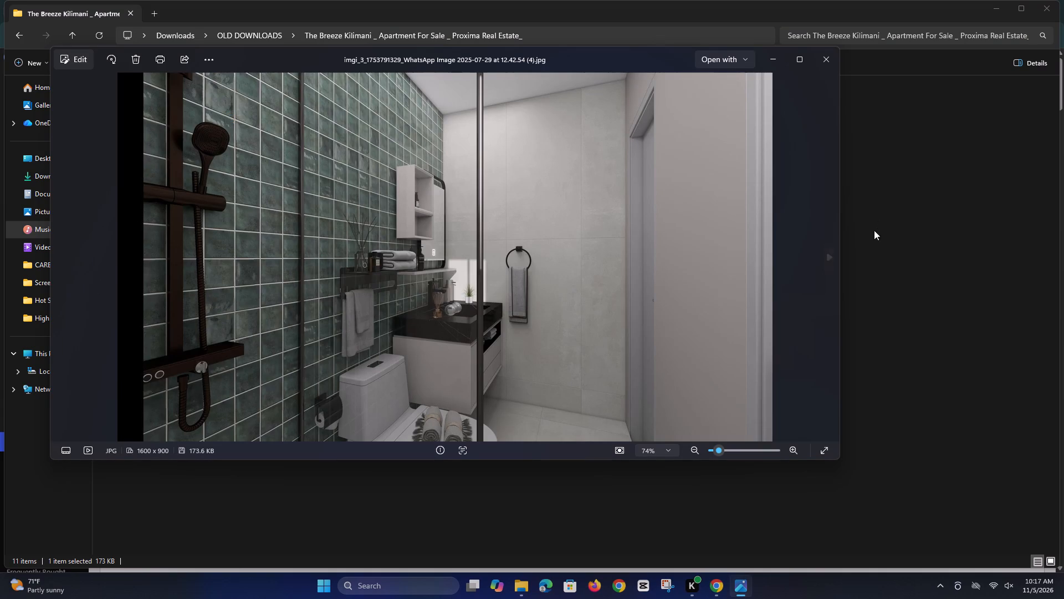
click(826, 256)
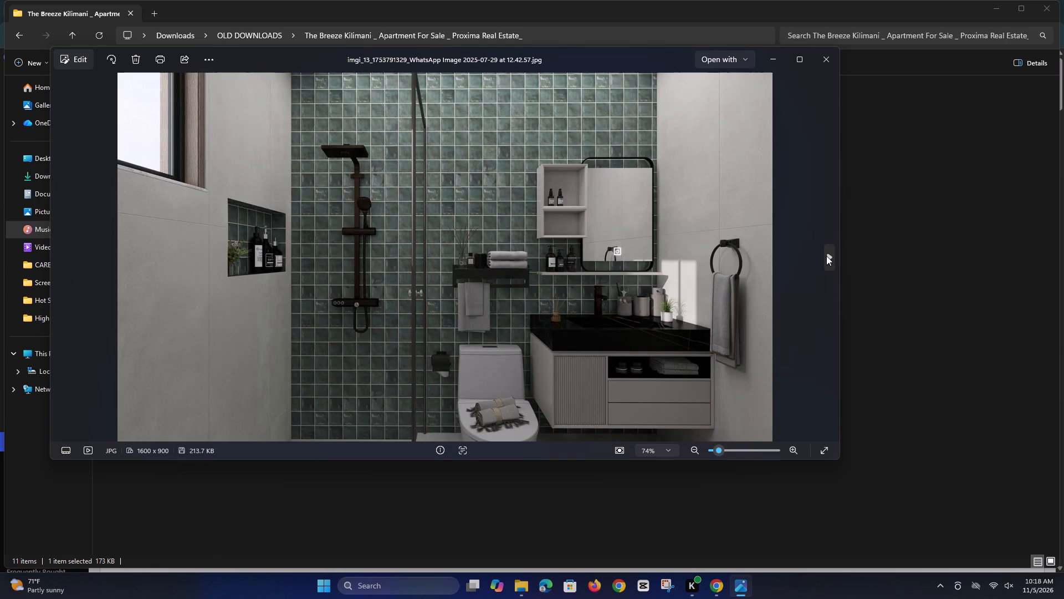
click(826, 256)
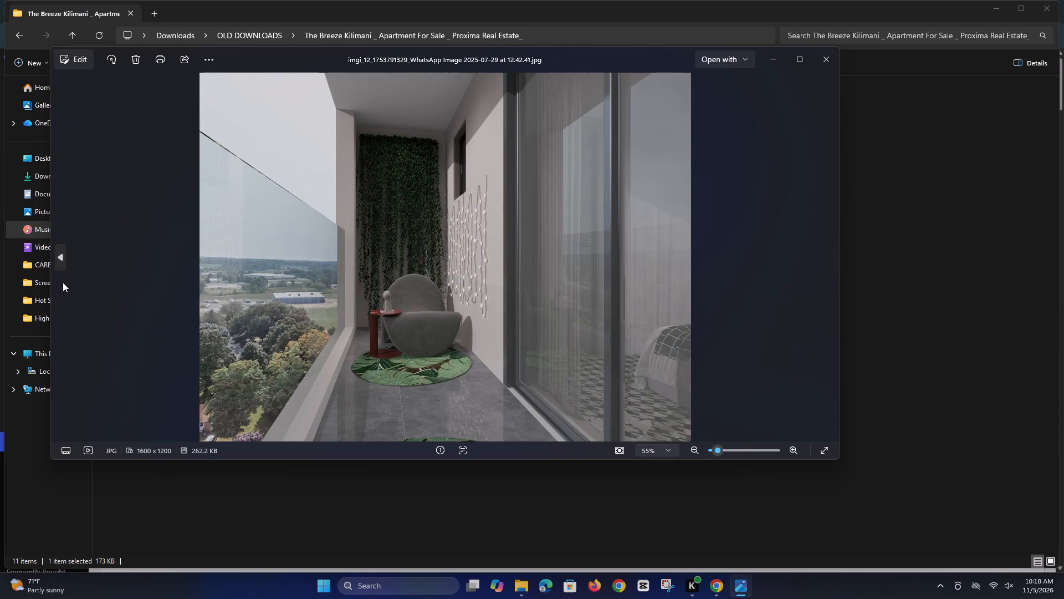
click(61, 260)
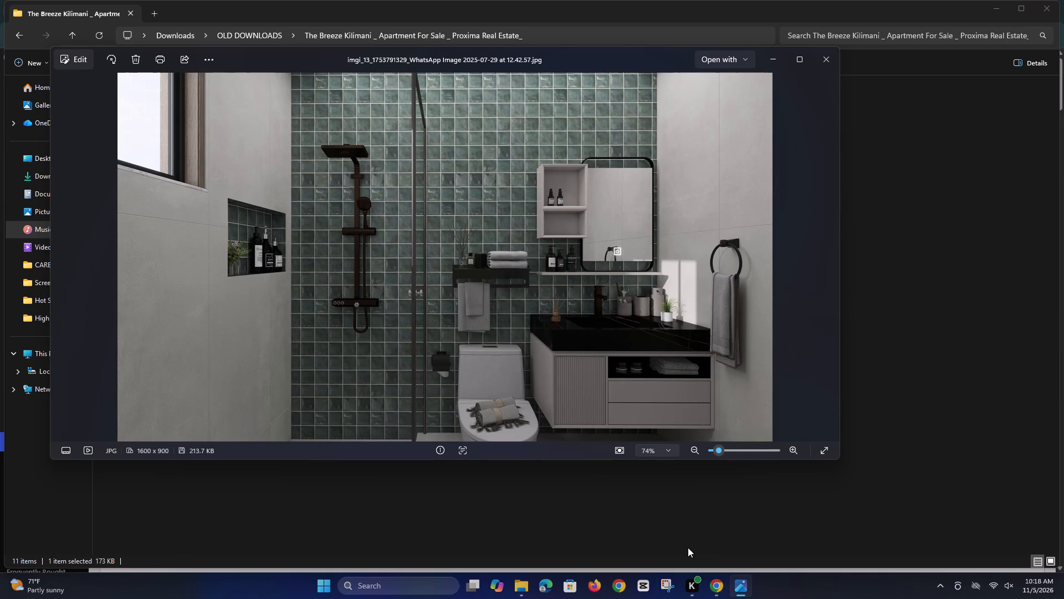
Launch the CapCut video editor.
click(648, 588)
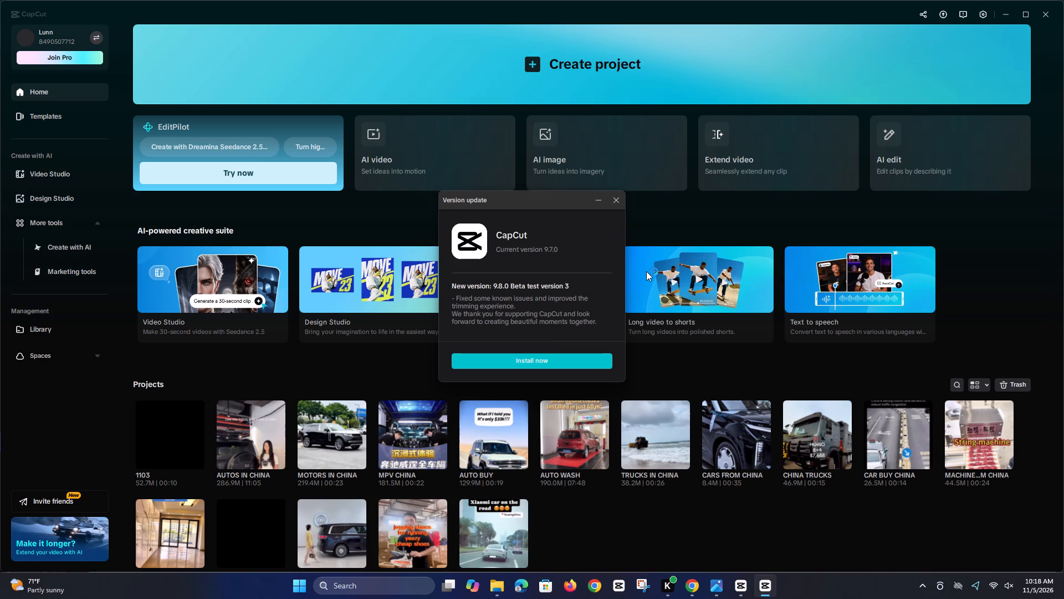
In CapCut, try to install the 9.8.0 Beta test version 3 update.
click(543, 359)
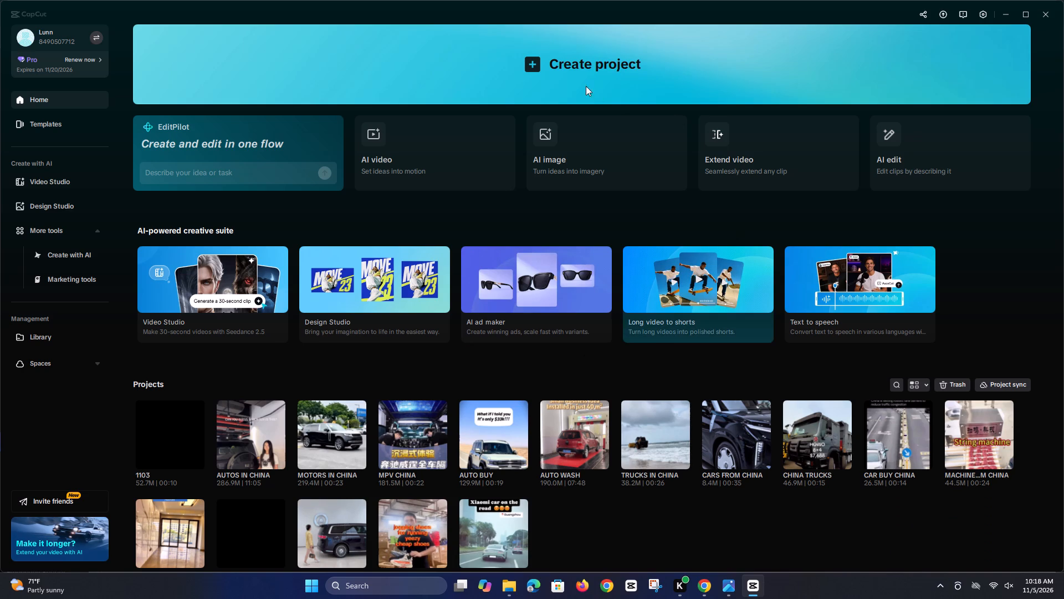
Create a new CapCut project and bring its empty editor to the front, dismissing the update notice.
click(576, 62)
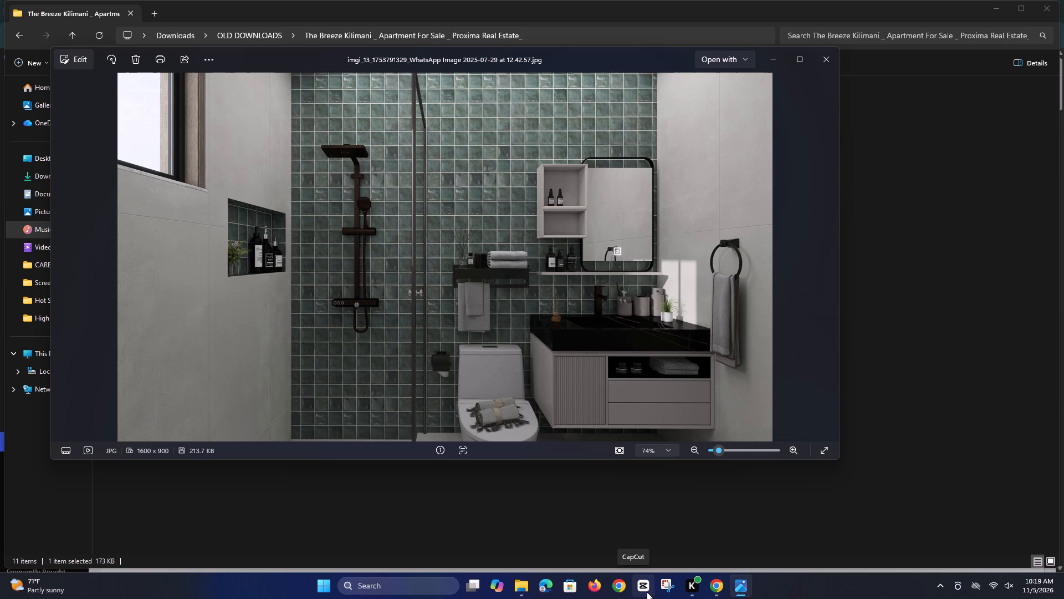
click(646, 584)
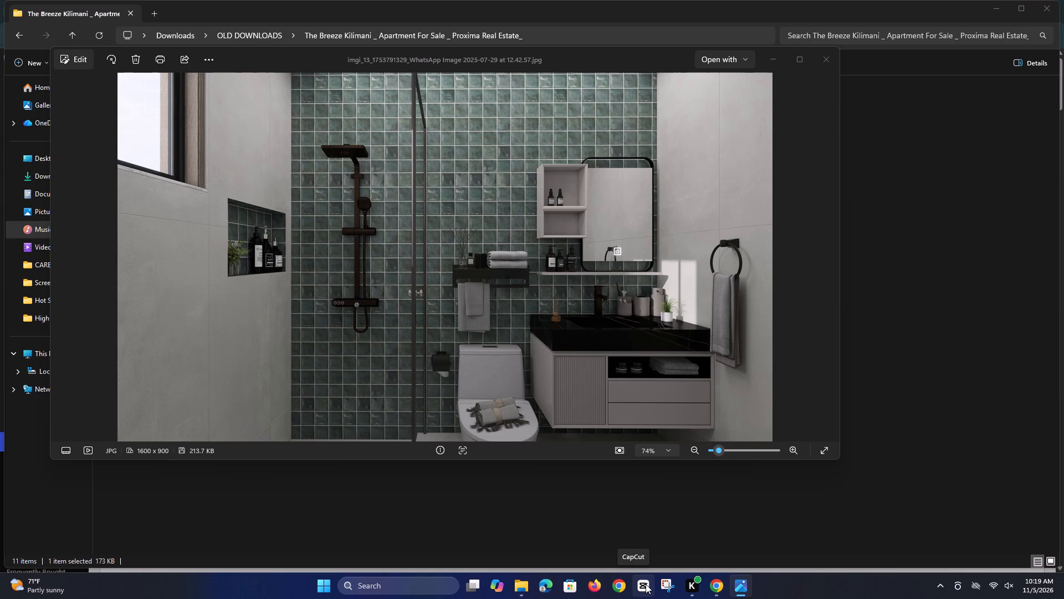
click(646, 584)
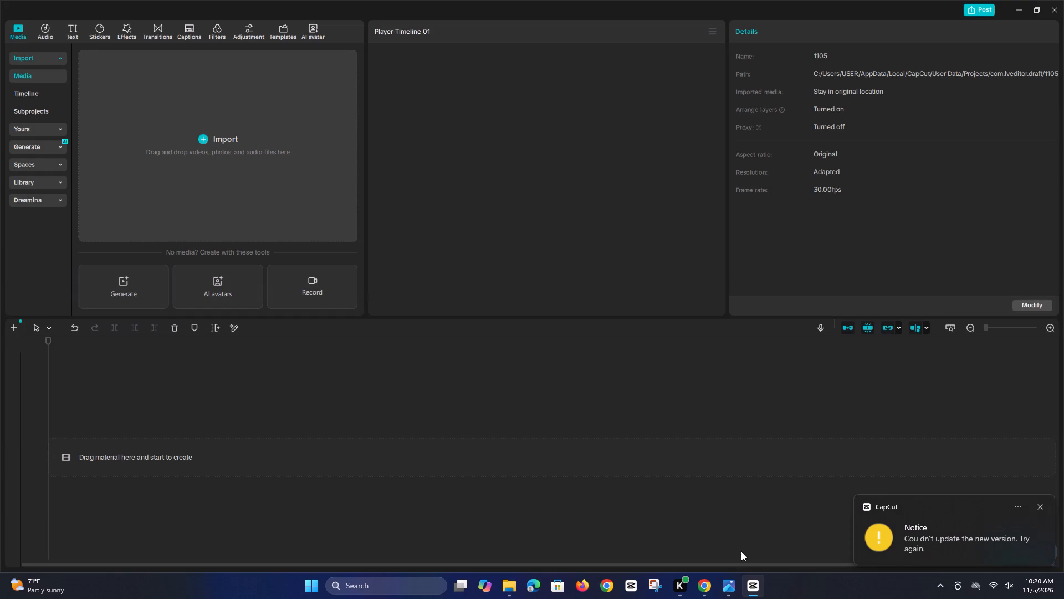
click(1042, 508)
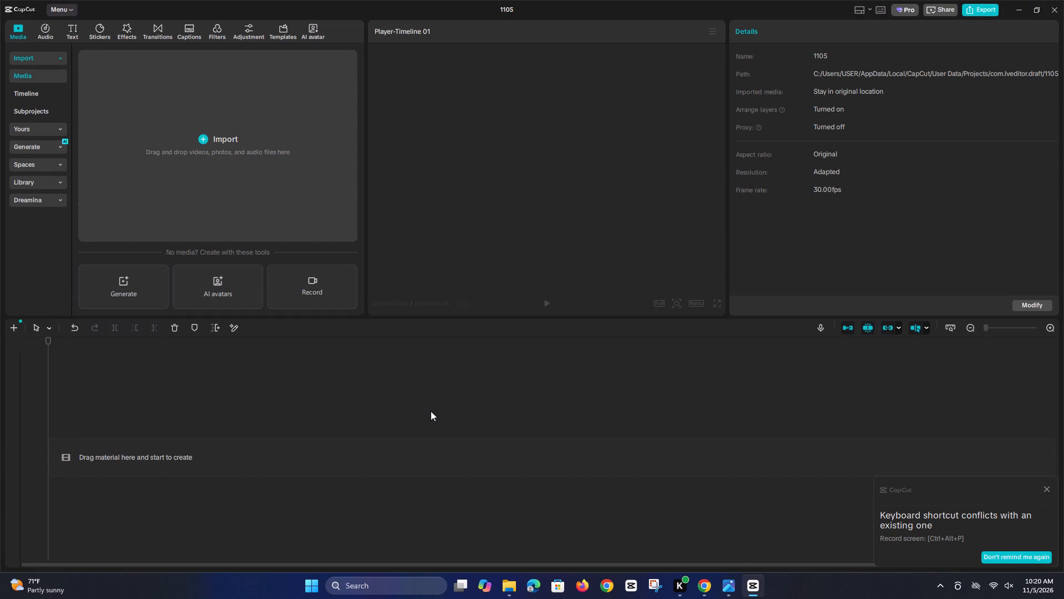
Switch to File Explorer at The Breeze Kilimani apartment photo folder in OLD DOWNLOADS.
click(511, 585)
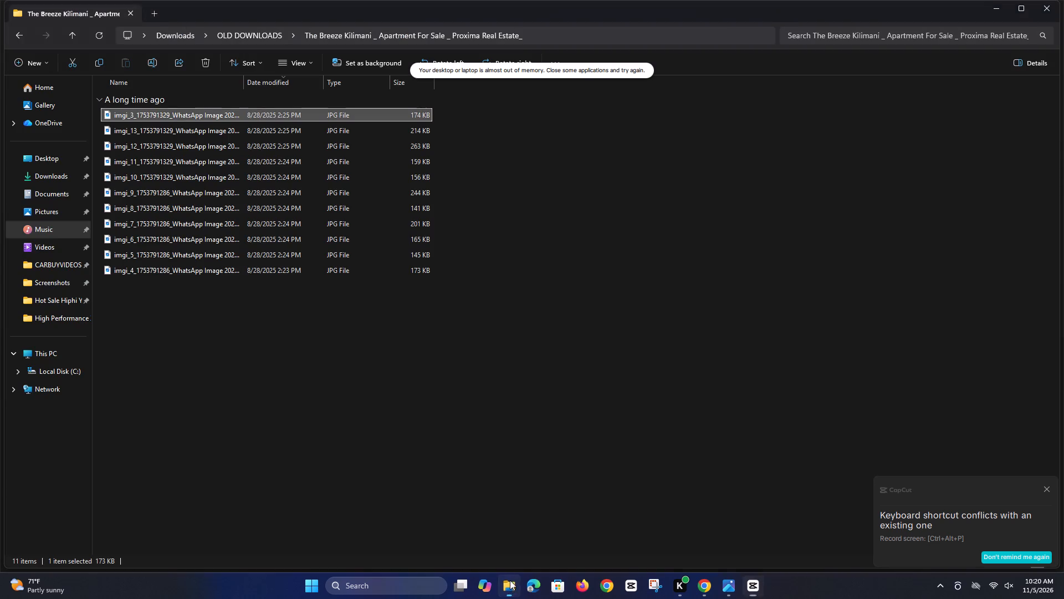
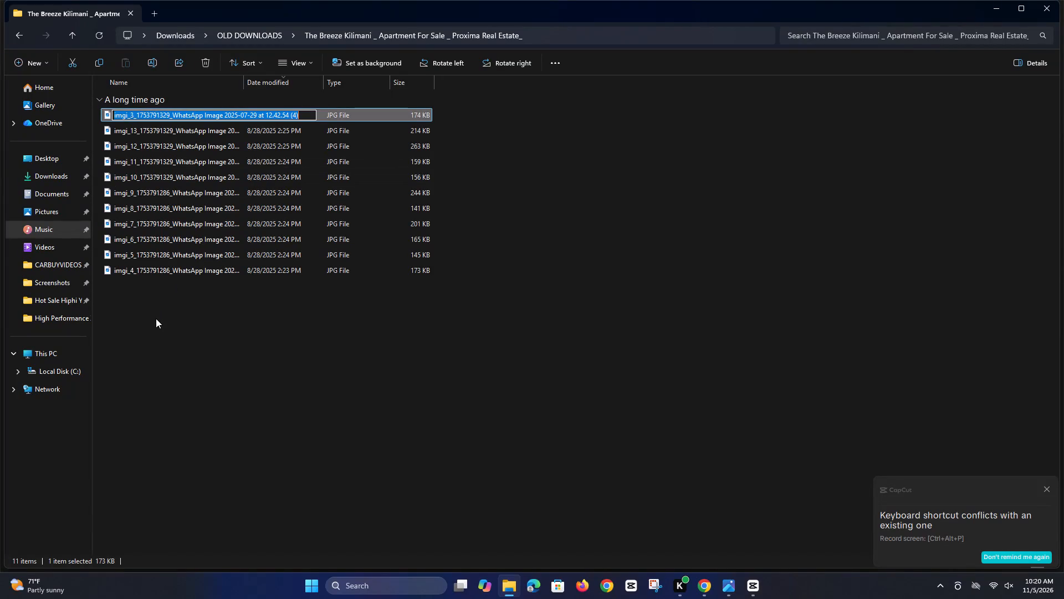
Select all 11 photos in The Breeze Kilimani folder and add them to the CapCut project's timeline.
drag(154, 336, 298, 118)
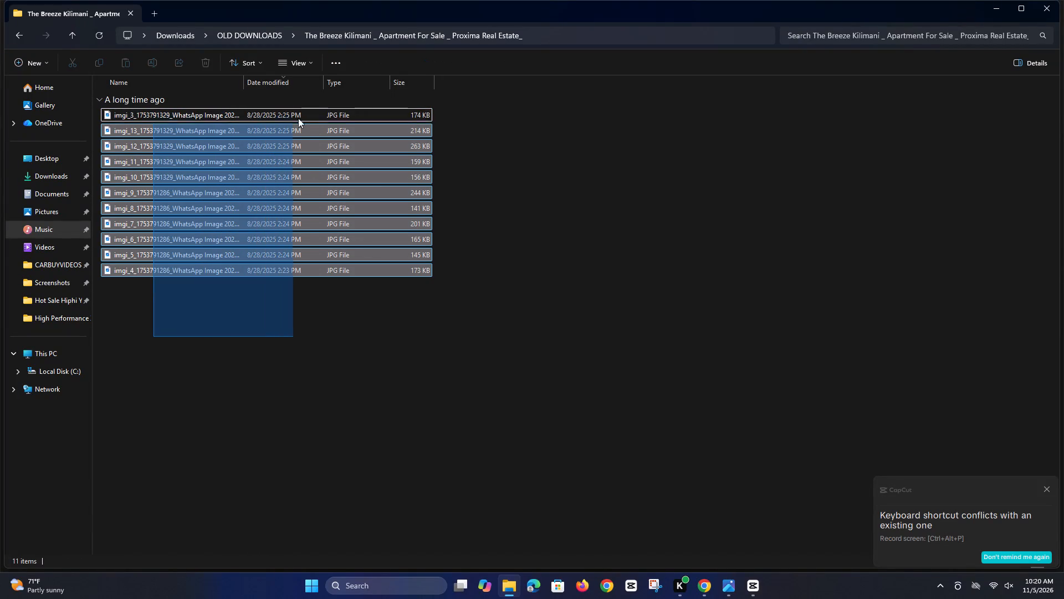
drag(298, 118, 304, 114)
drag(258, 114, 802, 530)
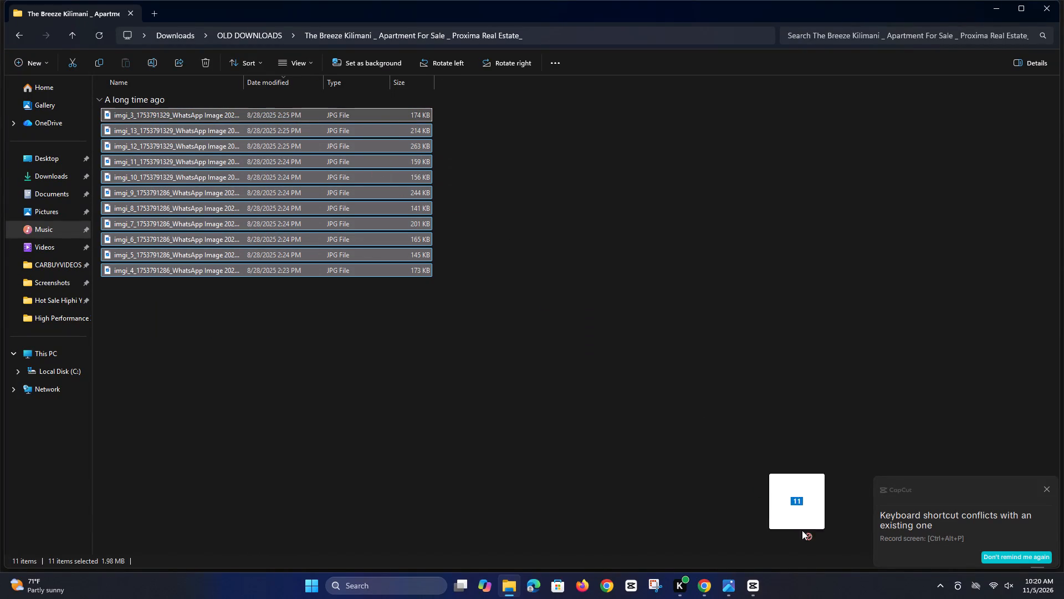
drag(802, 530, 415, 469)
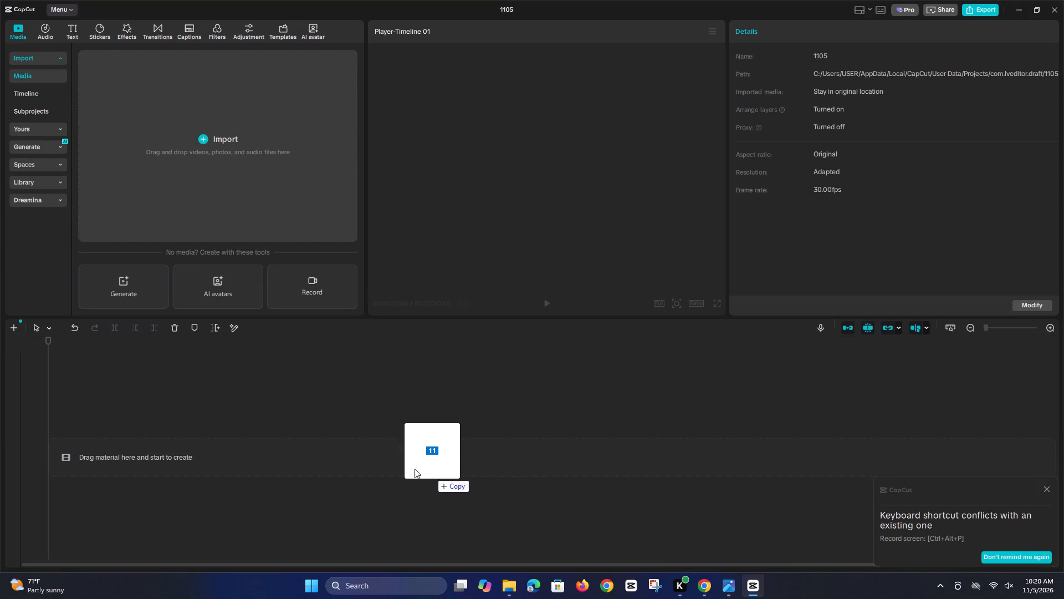
drag(415, 469, 406, 469)
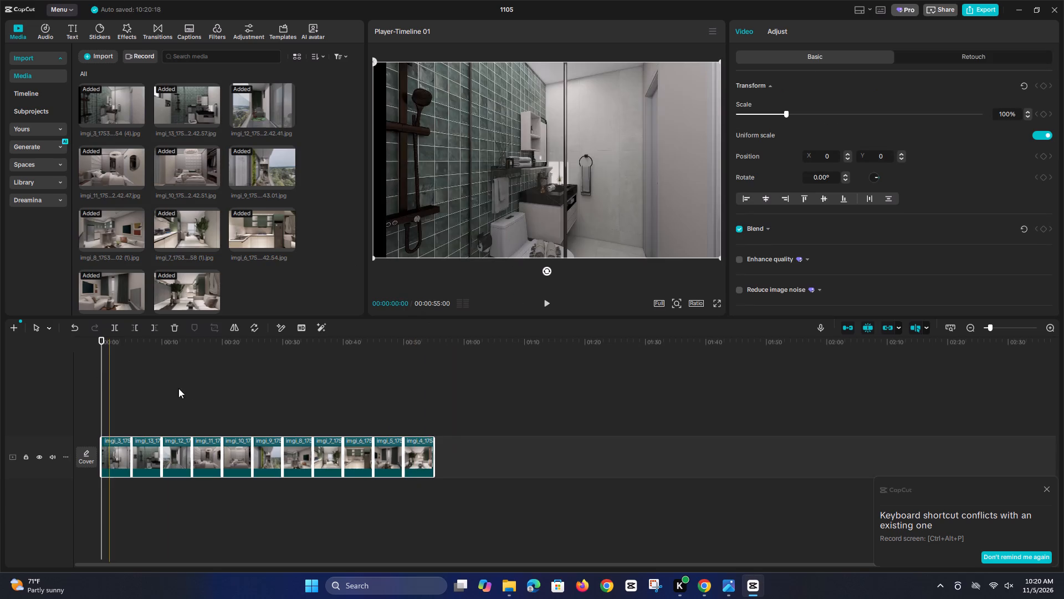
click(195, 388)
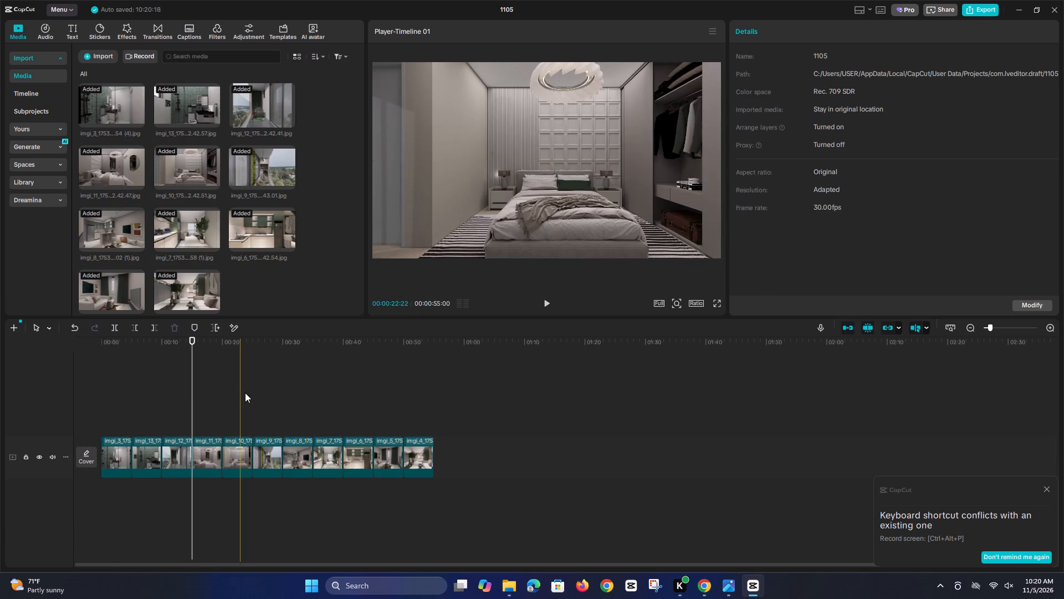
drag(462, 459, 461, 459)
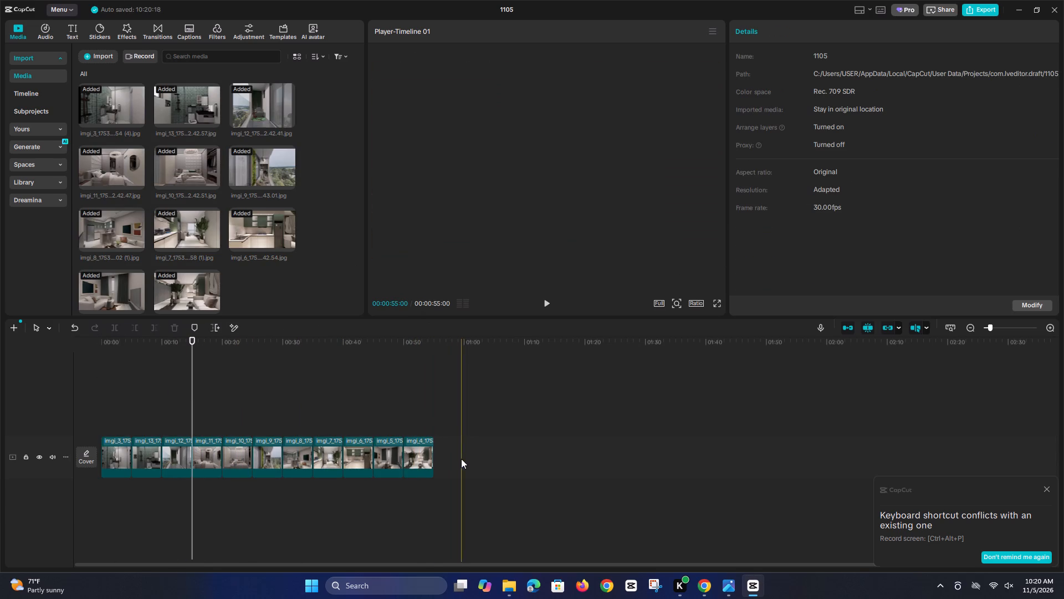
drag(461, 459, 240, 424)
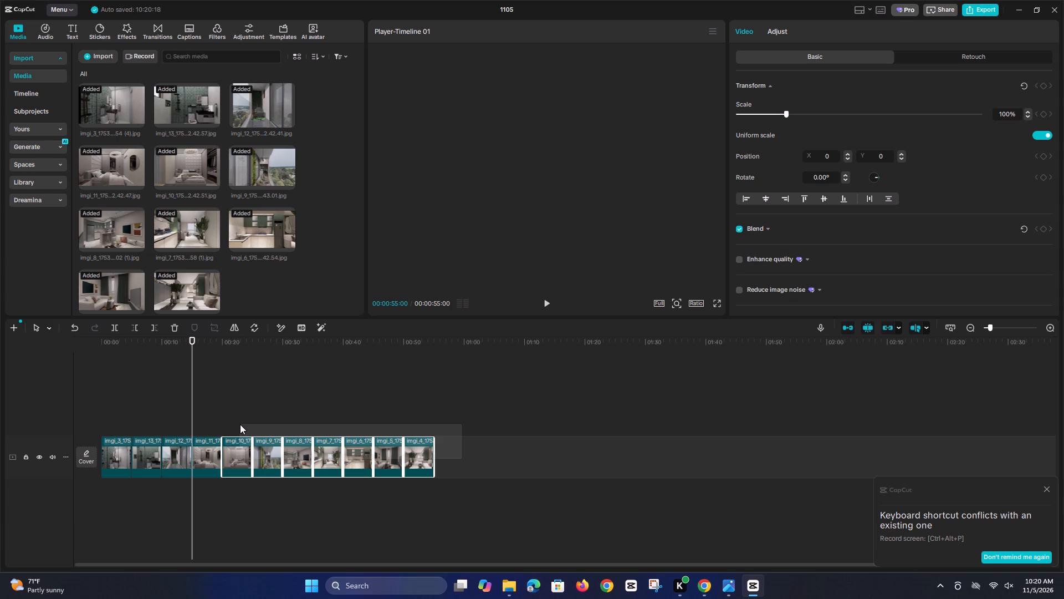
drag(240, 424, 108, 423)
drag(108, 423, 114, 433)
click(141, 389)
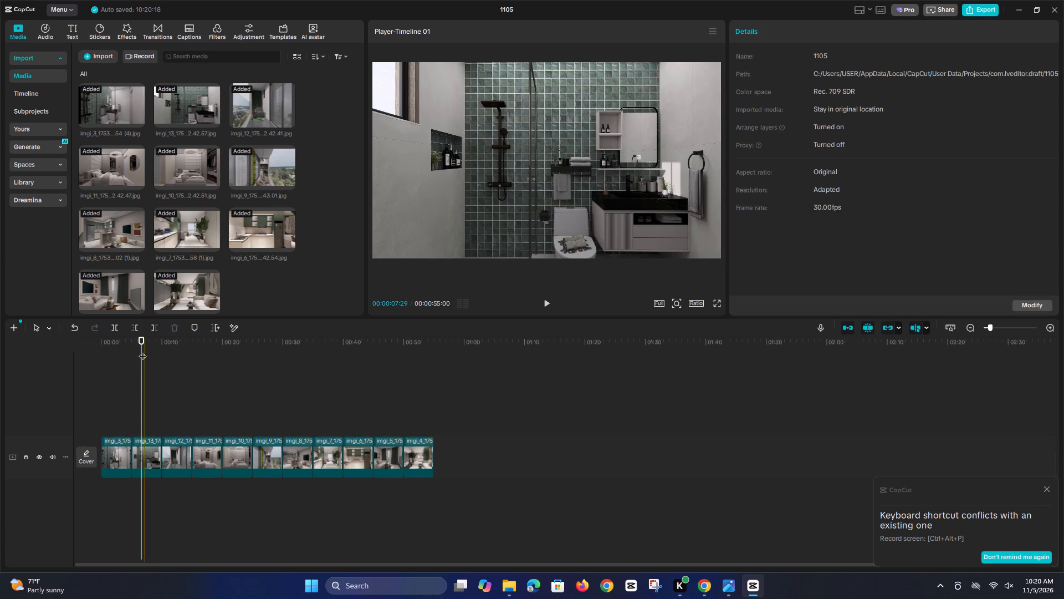
Turn on Auto adjust at intensity 80 for the first clip, the green-tiled bathroom photo.
drag(139, 347, 124, 357)
click(114, 450)
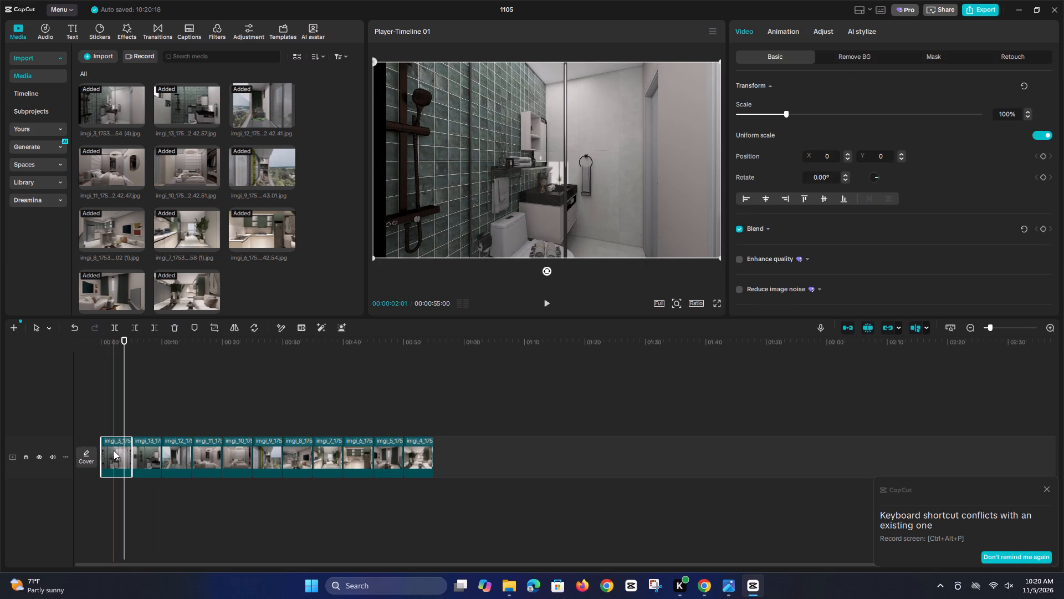
click(824, 32)
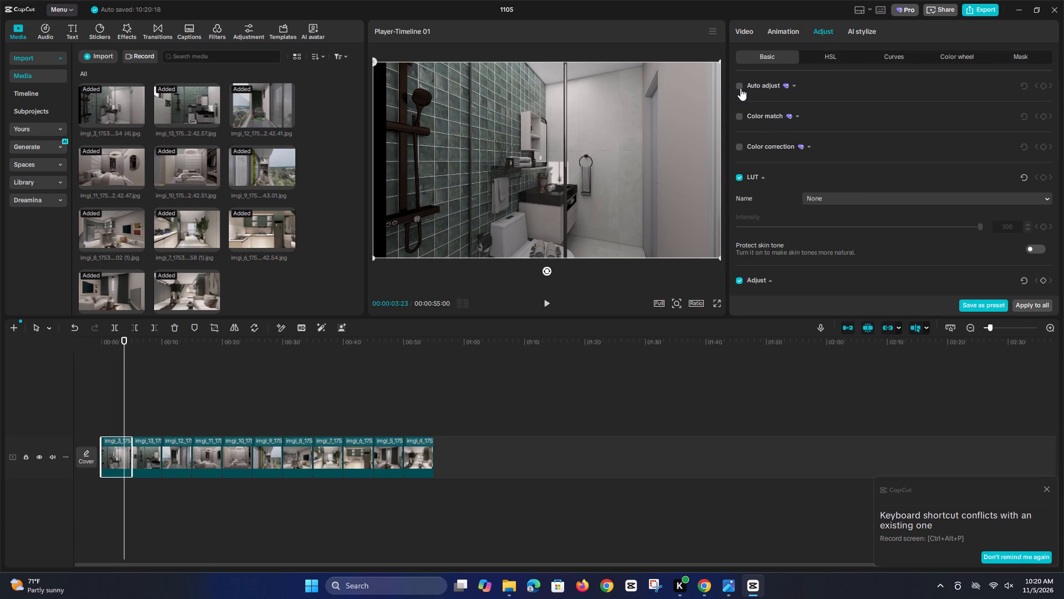
click(740, 85)
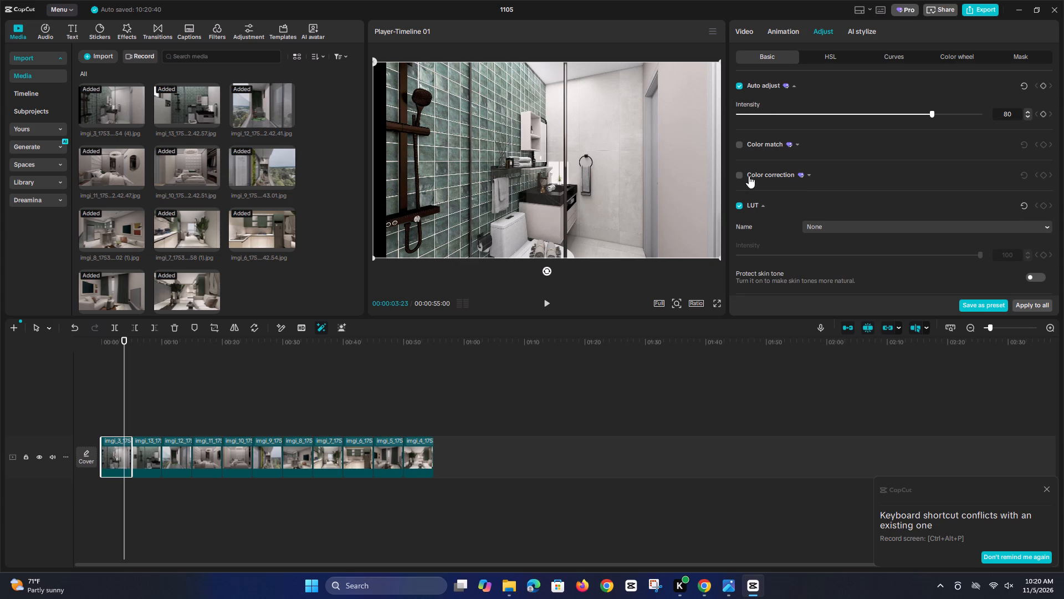
Turn on Color match for the first clip and cancel the source frame selection.
click(741, 146)
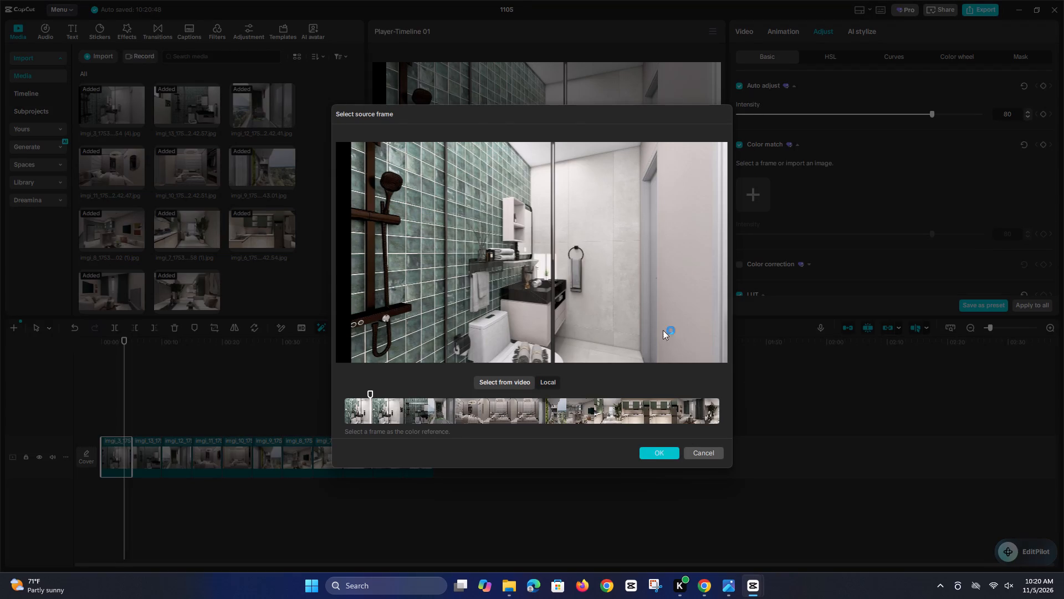
click(704, 456)
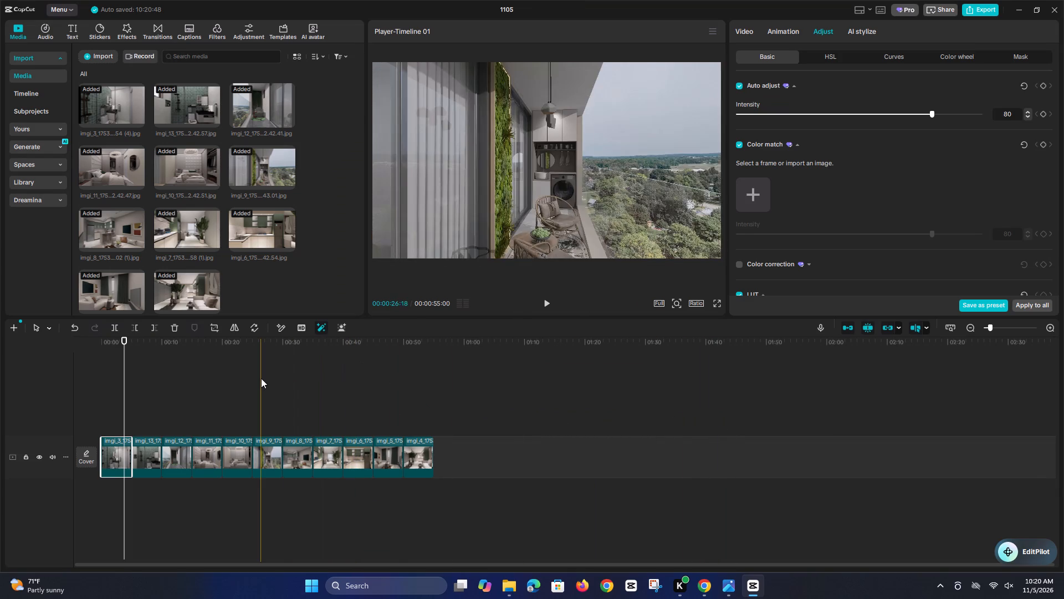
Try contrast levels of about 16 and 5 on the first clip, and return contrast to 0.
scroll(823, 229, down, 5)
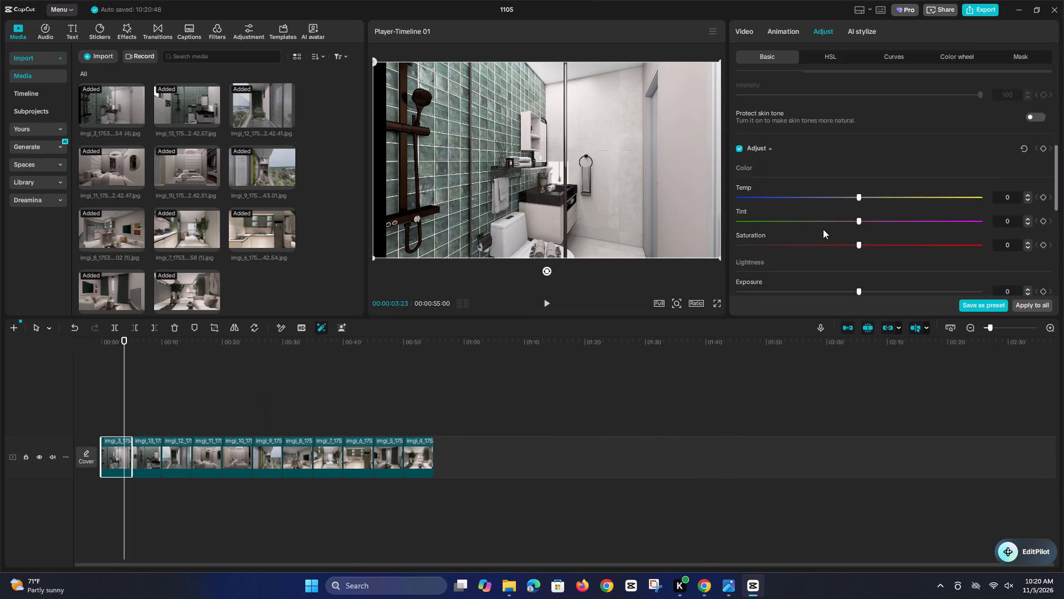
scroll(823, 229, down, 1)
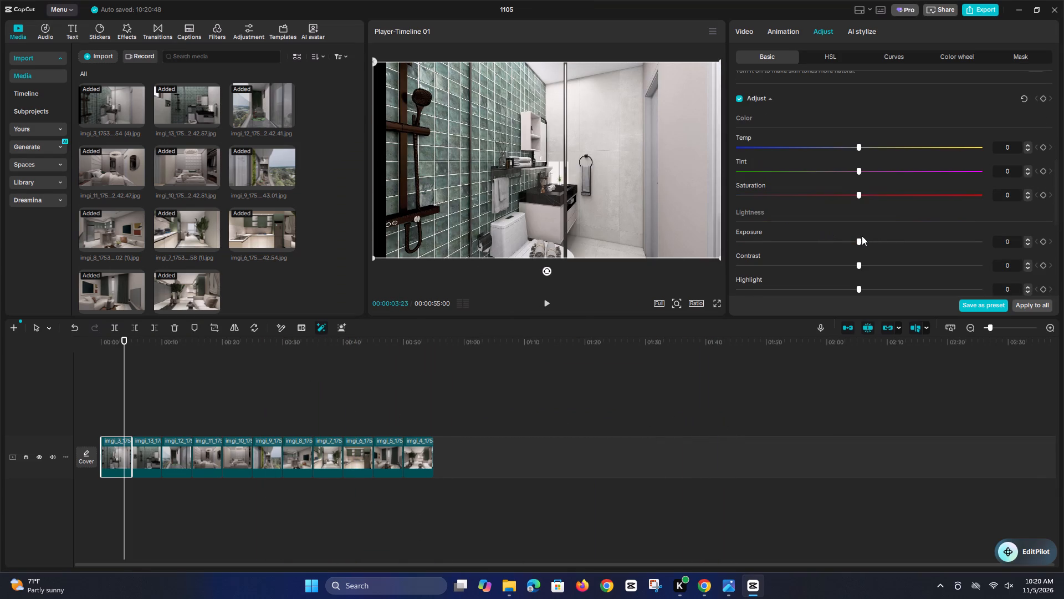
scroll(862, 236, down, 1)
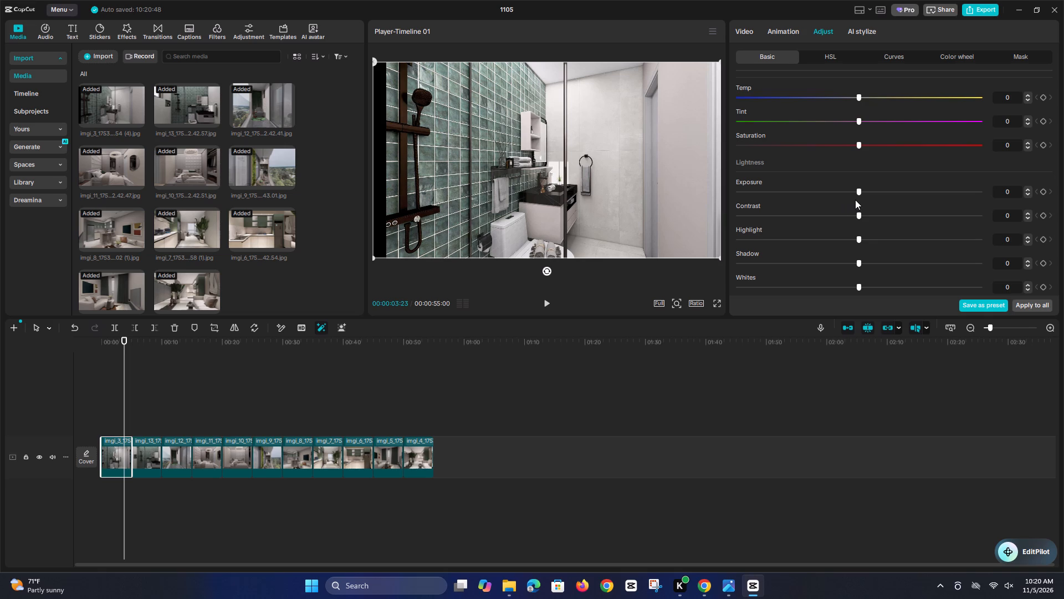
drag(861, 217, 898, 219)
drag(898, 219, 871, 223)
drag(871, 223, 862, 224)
Set the first clip's vignette to about 3.
scroll(831, 230, down, 1)
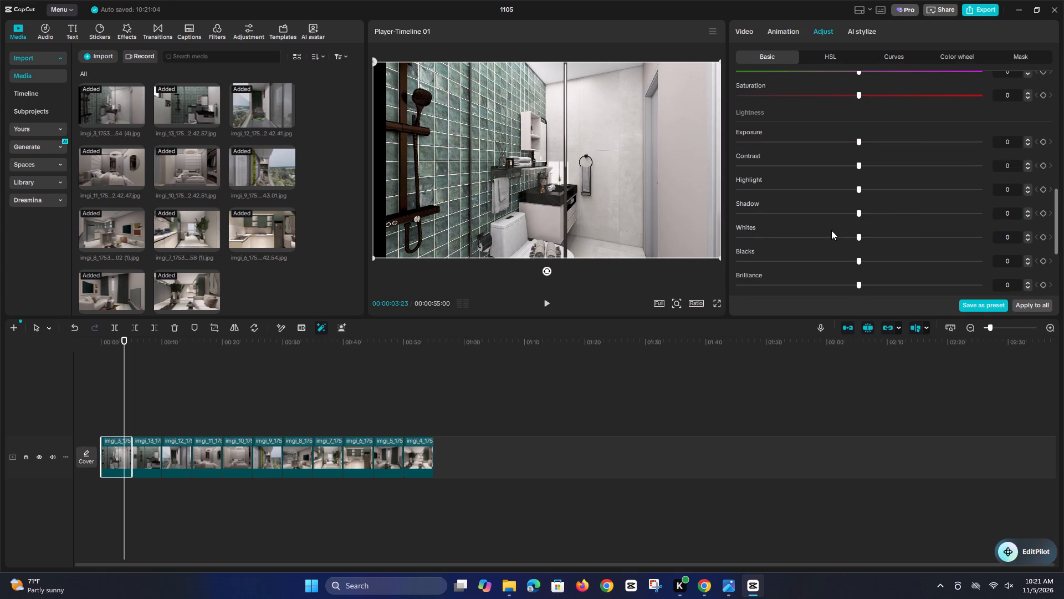
scroll(831, 230, down, 5)
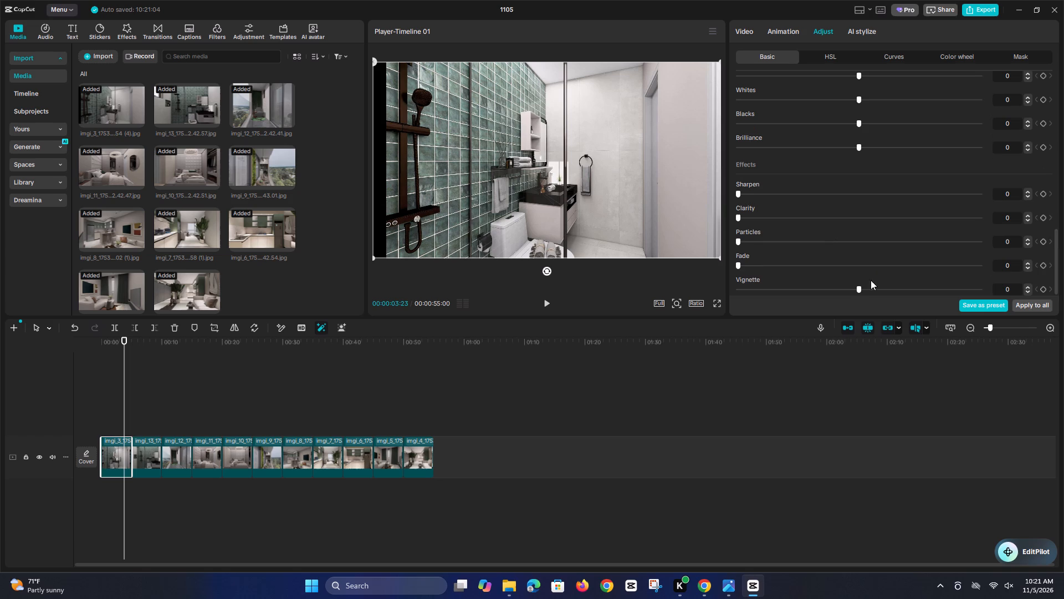
drag(860, 287, 863, 297)
drag(863, 297, 869, 296)
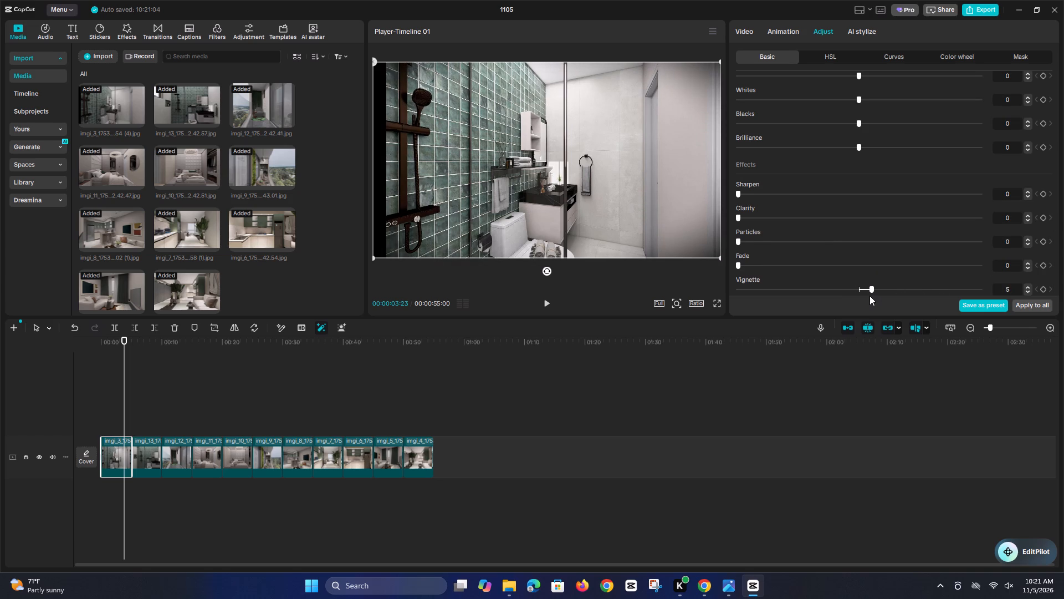
drag(869, 296, 865, 296)
drag(865, 296, 866, 296)
Raise the first clip's exposure to 8, trying values between about 7 and 11.
scroll(878, 247, up, 1)
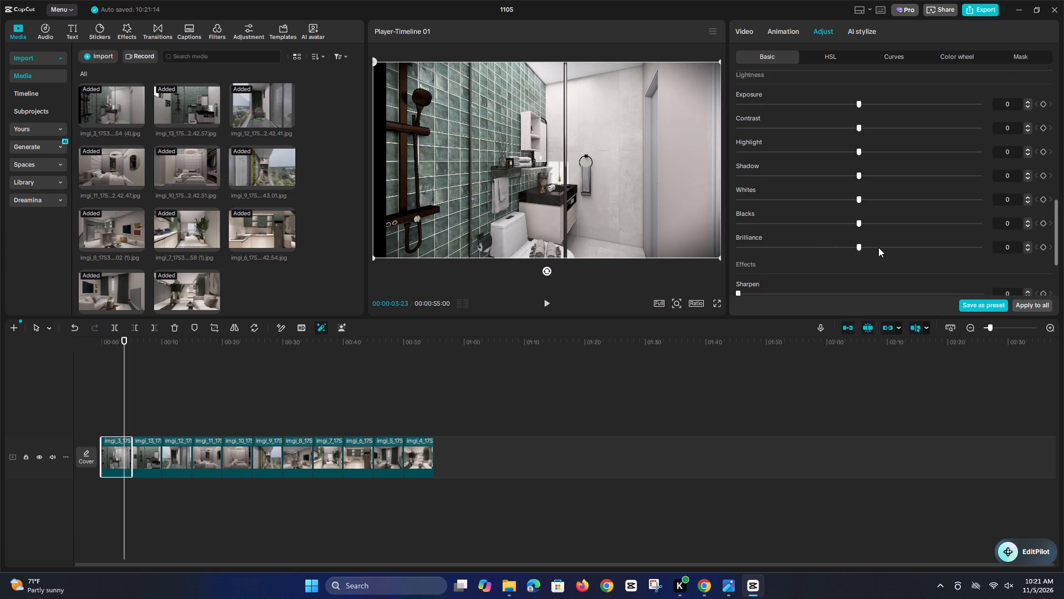
scroll(878, 247, up, 2)
drag(860, 153, 877, 156)
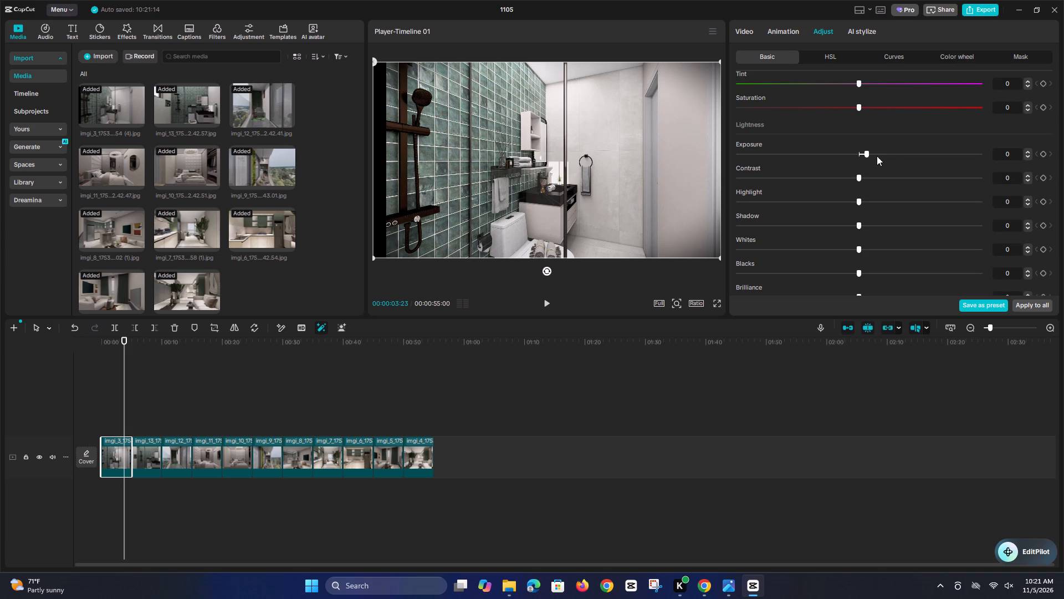
drag(877, 156, 877, 165)
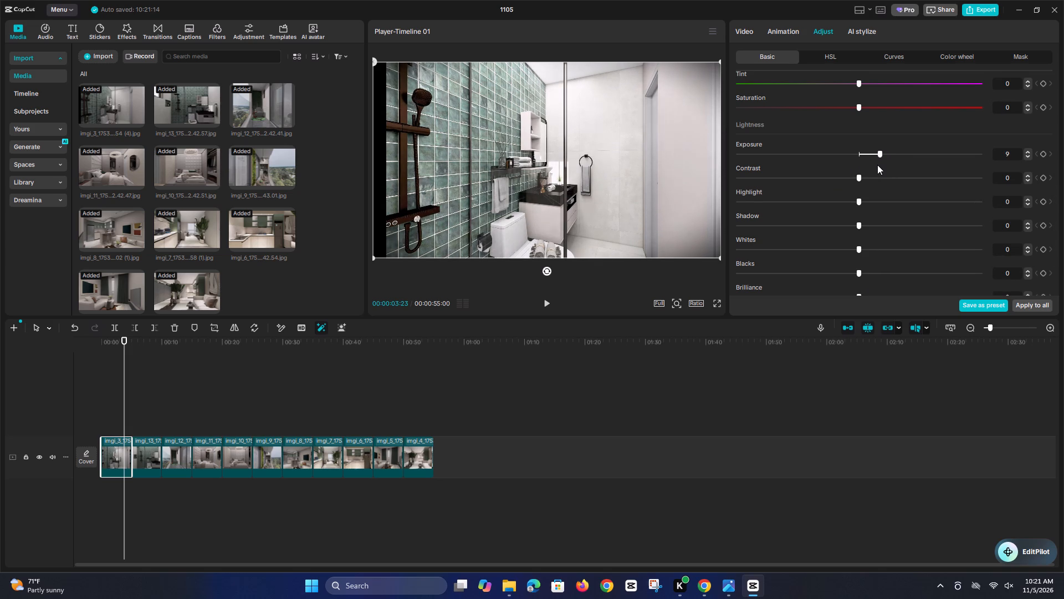
drag(877, 165, 883, 166)
drag(883, 166, 874, 169)
drag(874, 169, 877, 170)
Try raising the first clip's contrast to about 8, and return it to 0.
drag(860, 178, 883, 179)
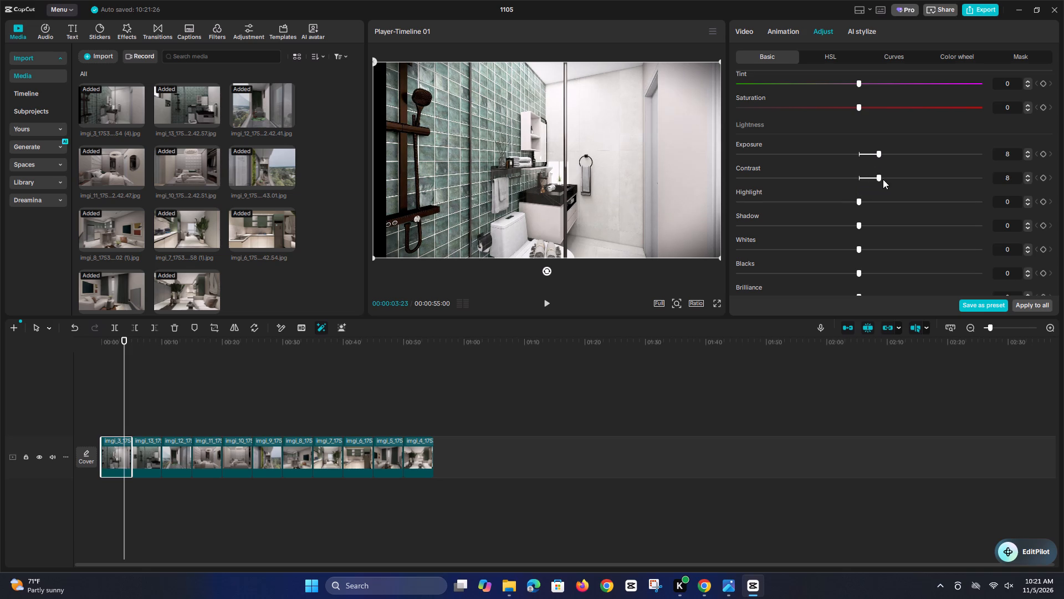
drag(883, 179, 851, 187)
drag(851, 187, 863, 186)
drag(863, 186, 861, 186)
Set the first clip's highlight to 5, trying values of about 13, -6 and 7.
drag(859, 203, 917, 201)
drag(917, 201, 843, 208)
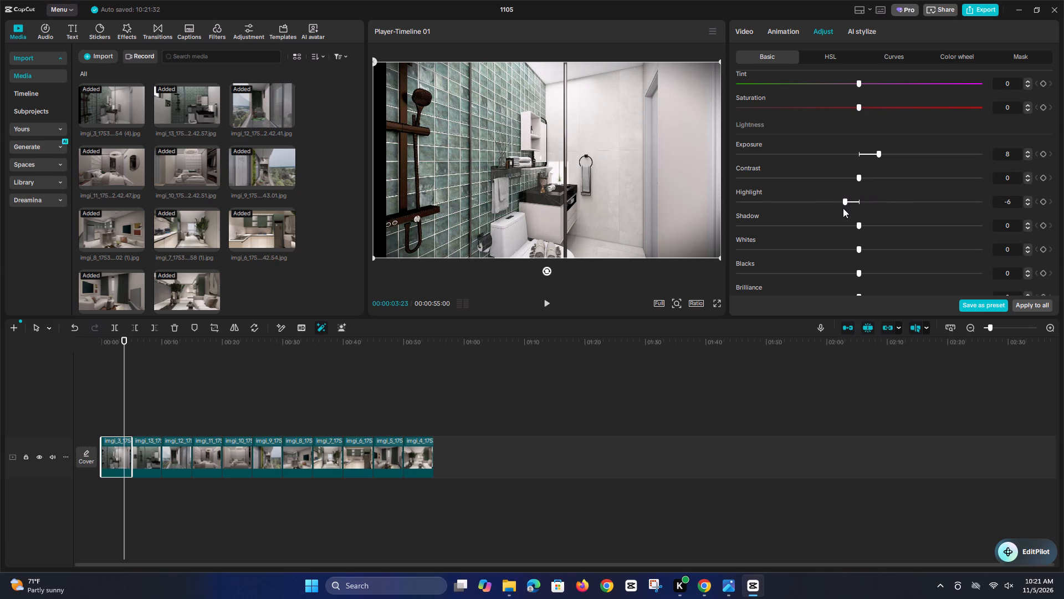
drag(843, 208, 874, 209)
drag(874, 209, 871, 209)
drag(871, 209, 868, 210)
Set the first clip's shadow to 4, trying values between 0 and about 9.
drag(860, 229, 878, 230)
drag(878, 230, 861, 231)
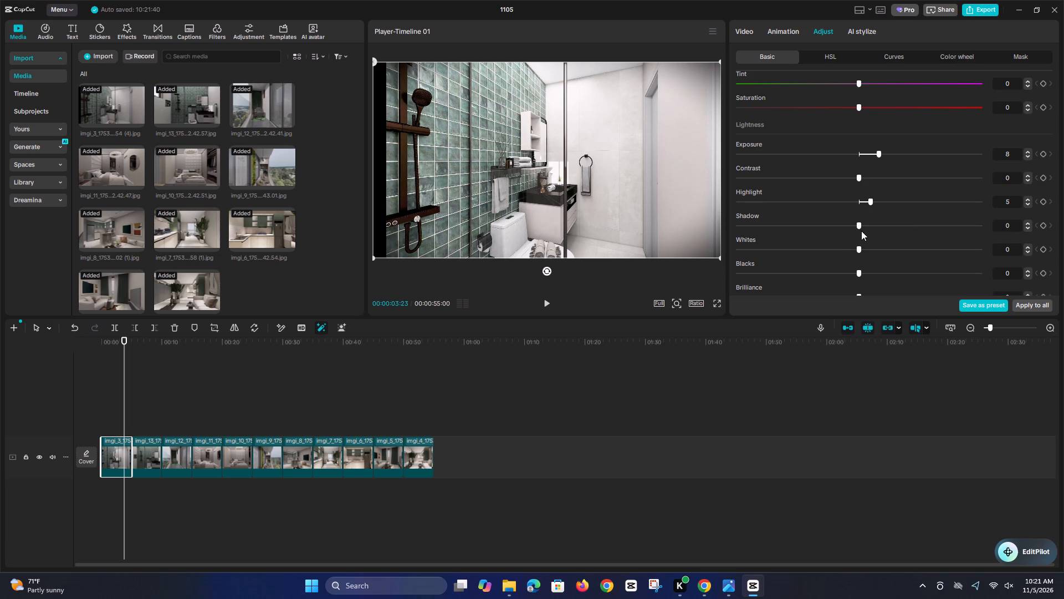
drag(861, 231, 864, 230)
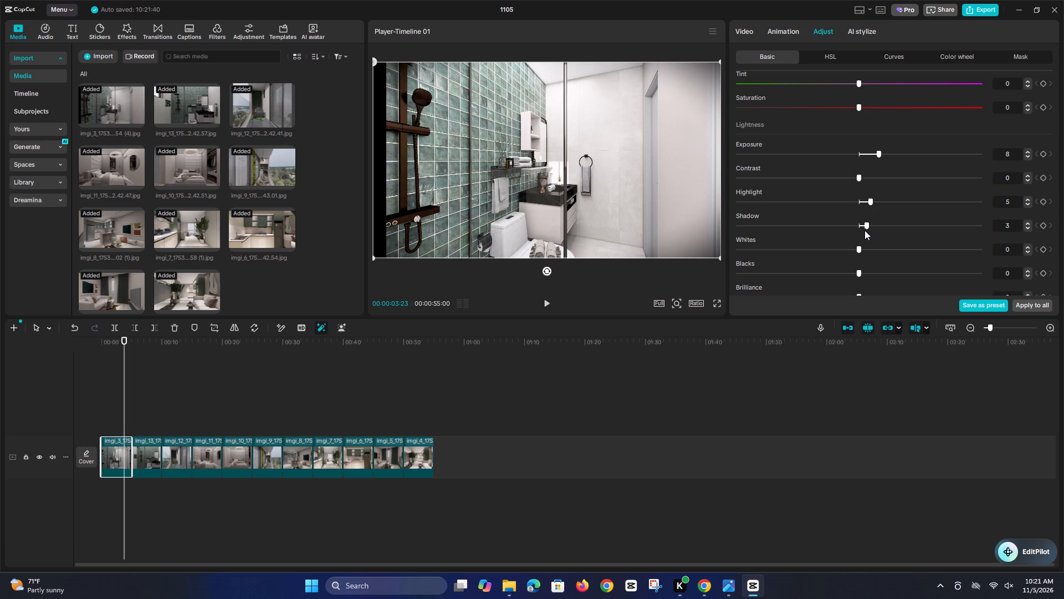
drag(864, 230, 866, 230)
click(866, 230)
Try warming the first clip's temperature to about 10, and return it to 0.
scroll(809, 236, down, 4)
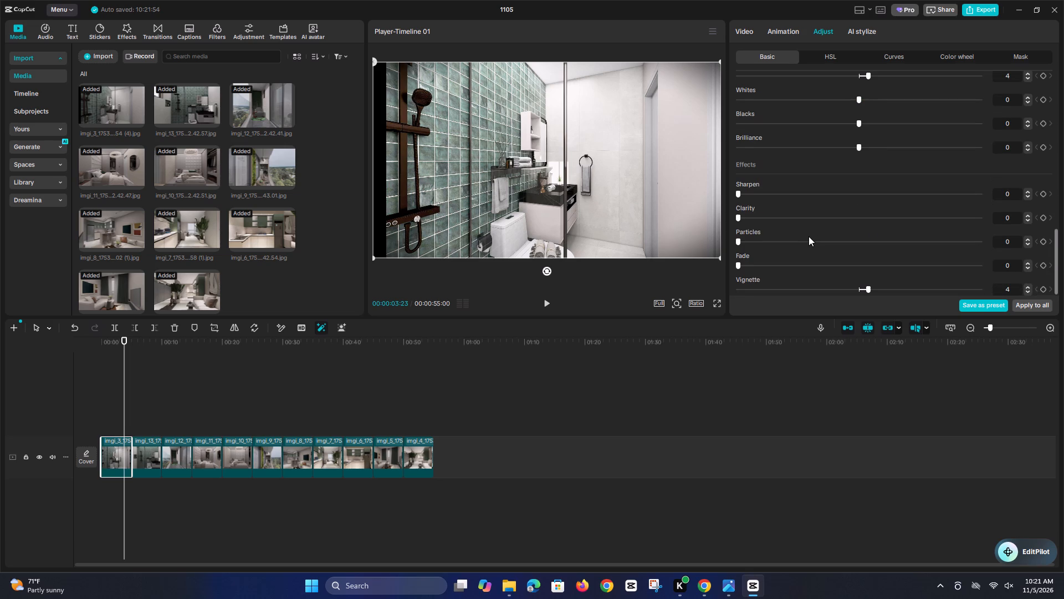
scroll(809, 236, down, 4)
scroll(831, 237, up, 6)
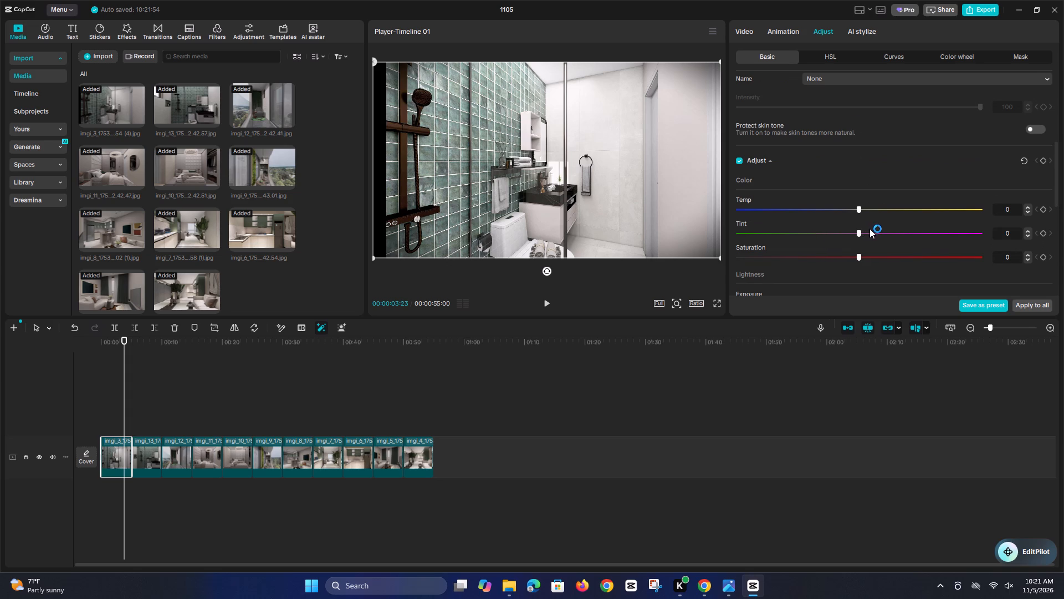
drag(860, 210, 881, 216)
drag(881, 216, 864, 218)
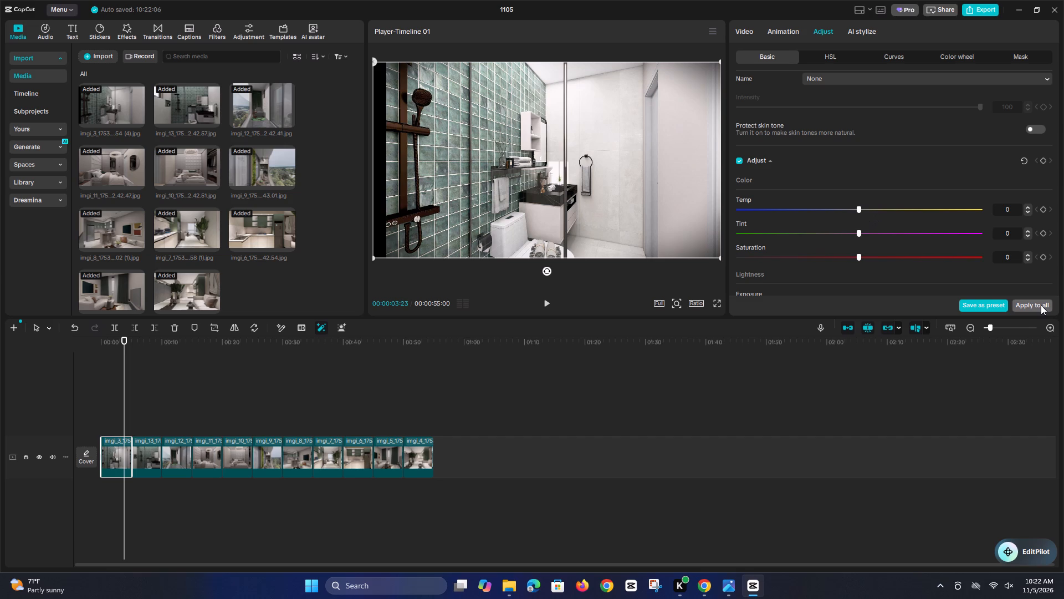
Apply the first clip's adjustments to all clips, undoing and redoing it to compare the look.
click(1041, 305)
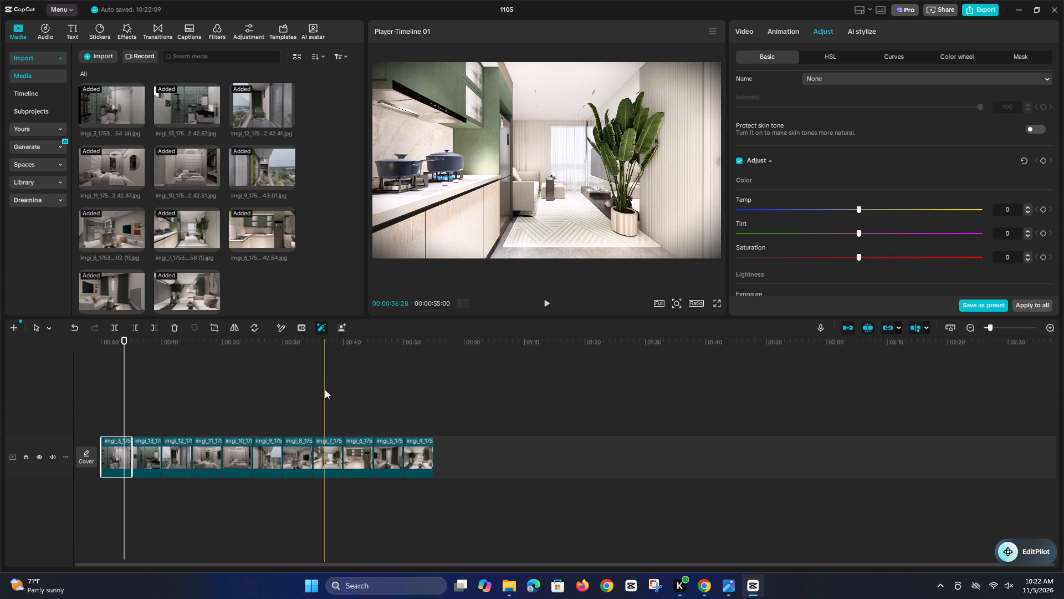
key(ctrl+z)
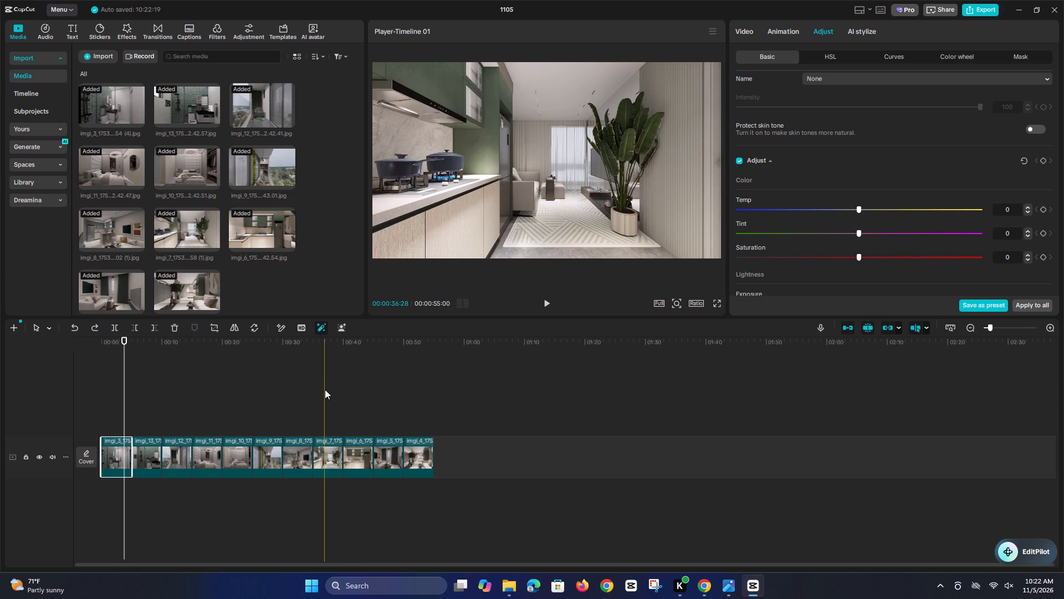
key(ctrl+shift+z)
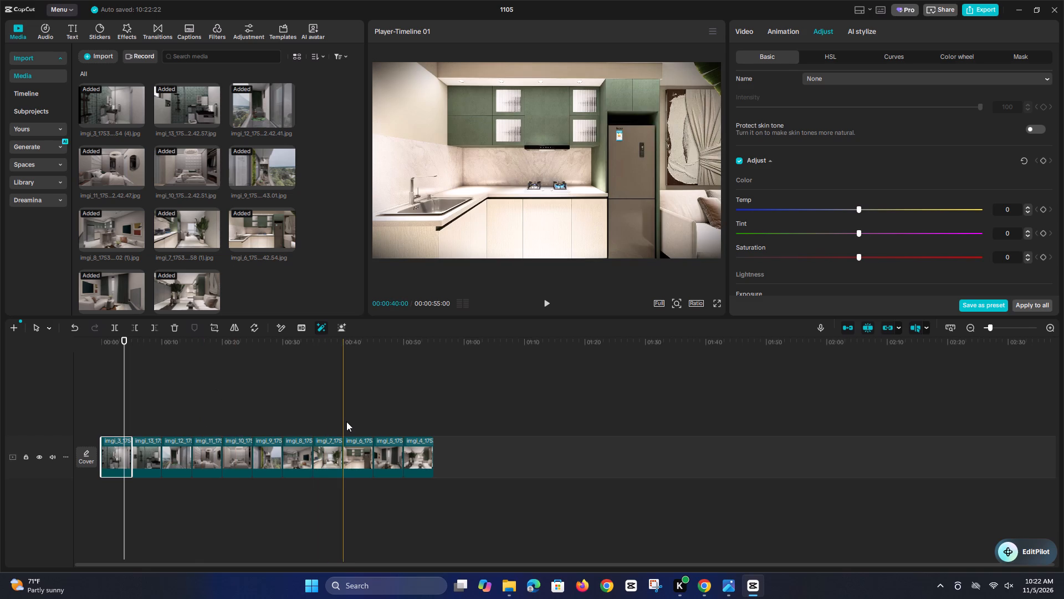
Reset the vignette to 0 on the last clip, the living room with the tall plants.
click(418, 448)
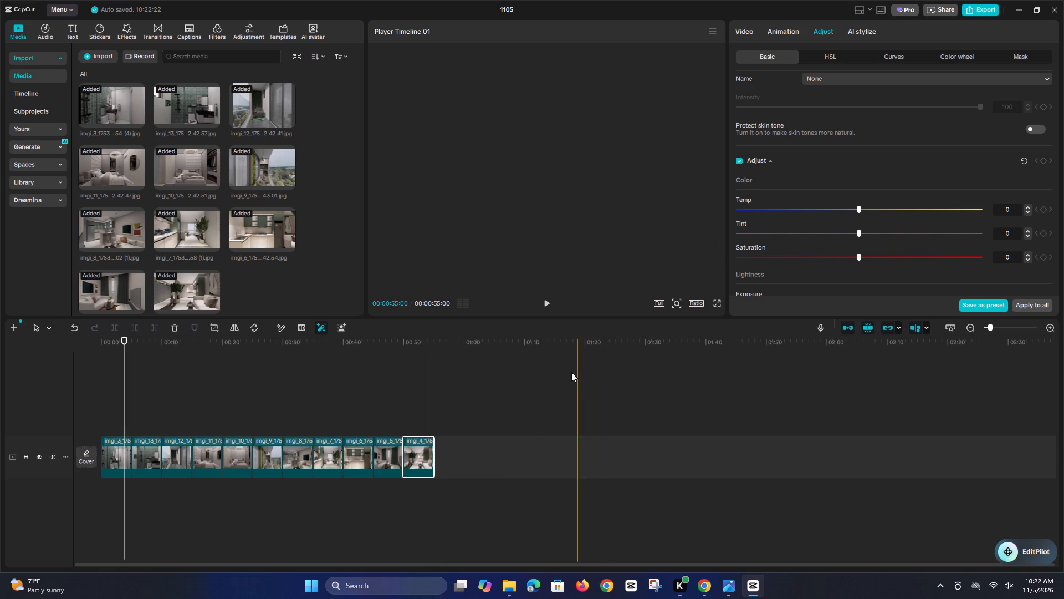
click(426, 380)
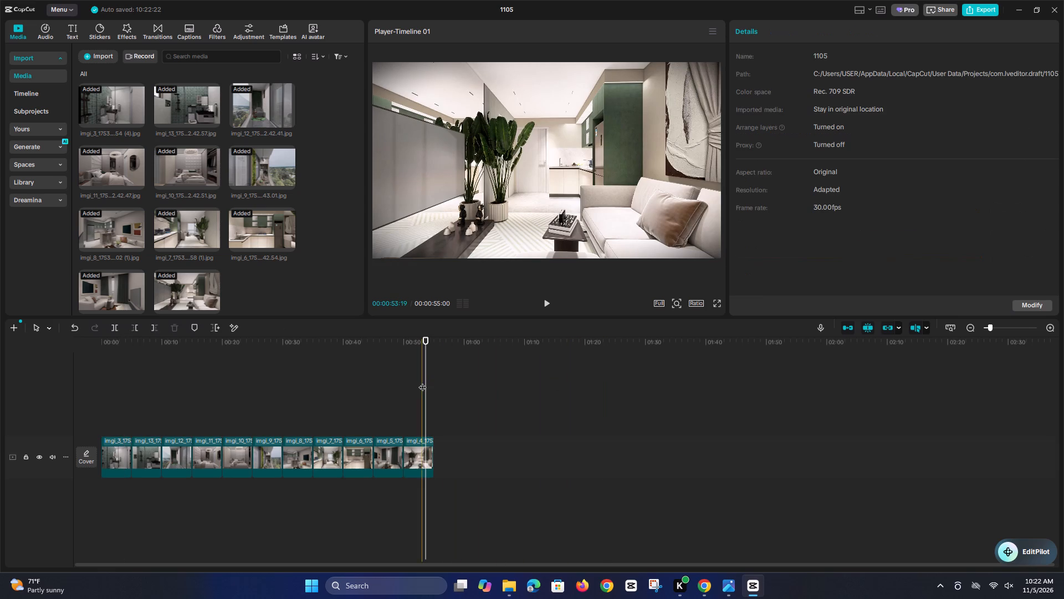
click(420, 454)
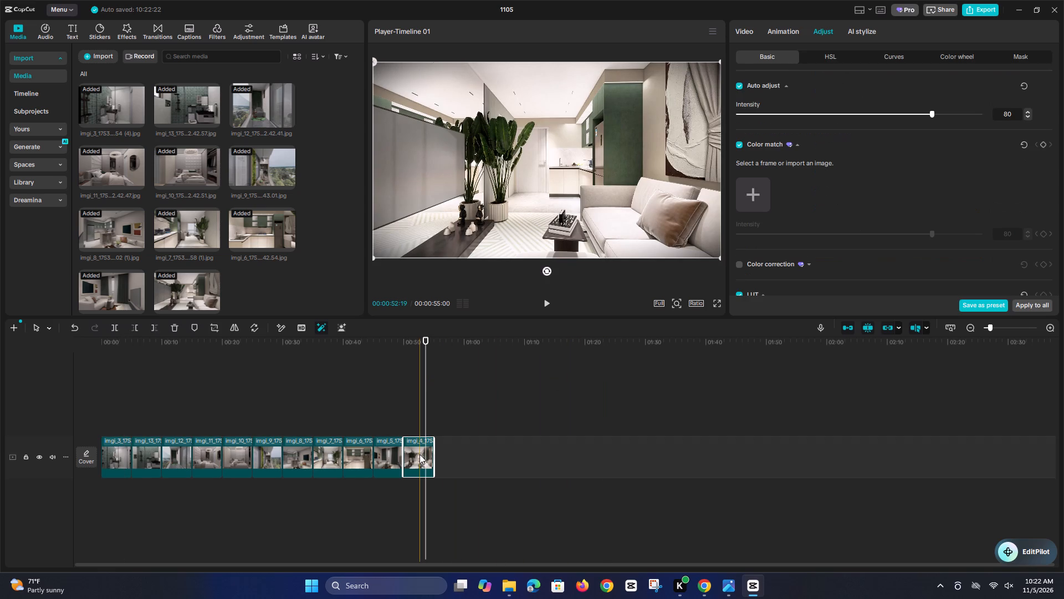
scroll(885, 180, down, 10)
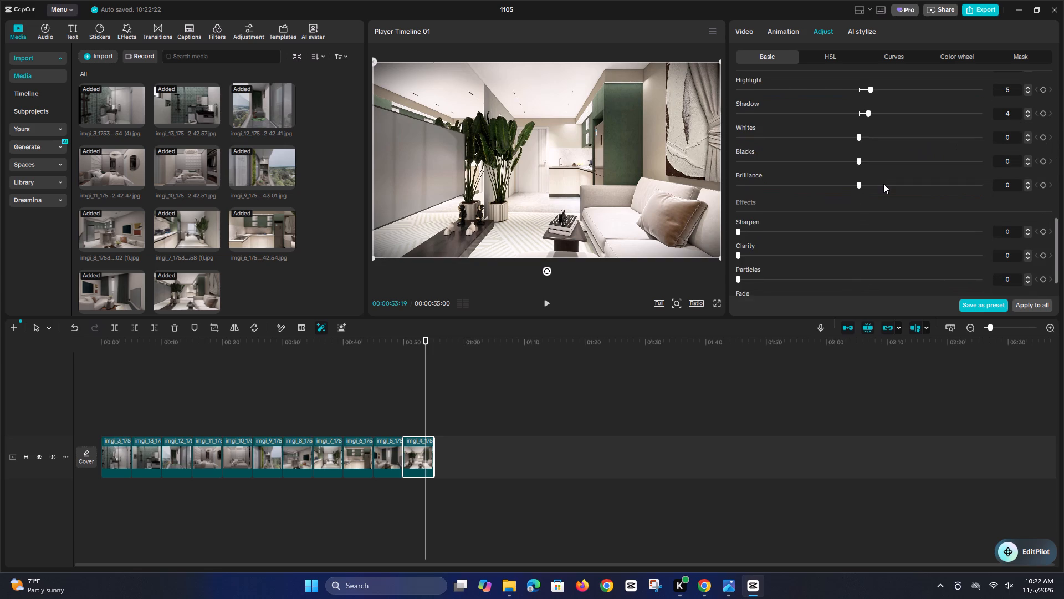
scroll(883, 184, down, 3)
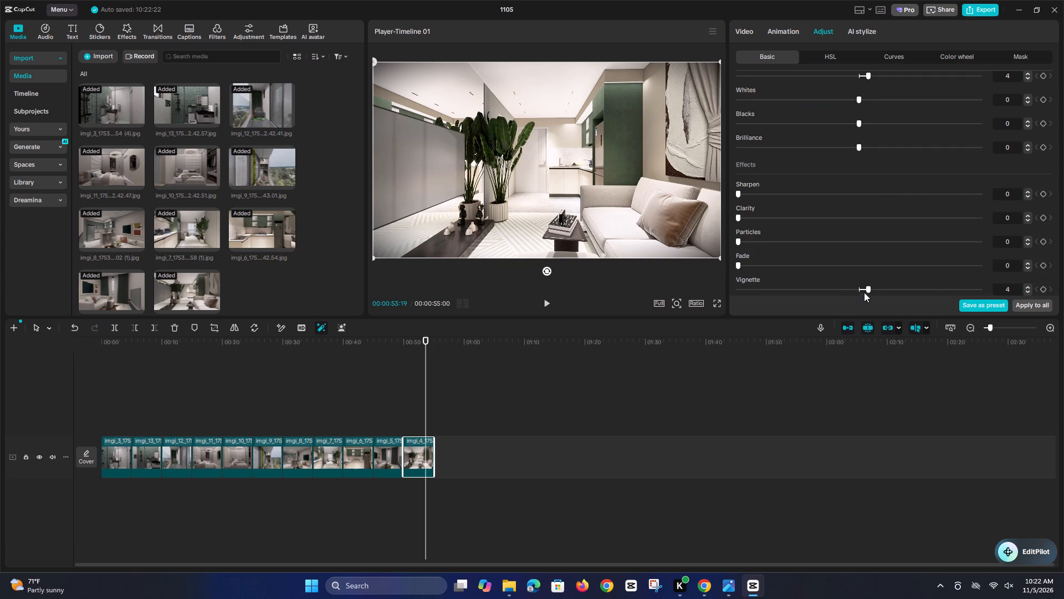
drag(868, 290, 861, 293)
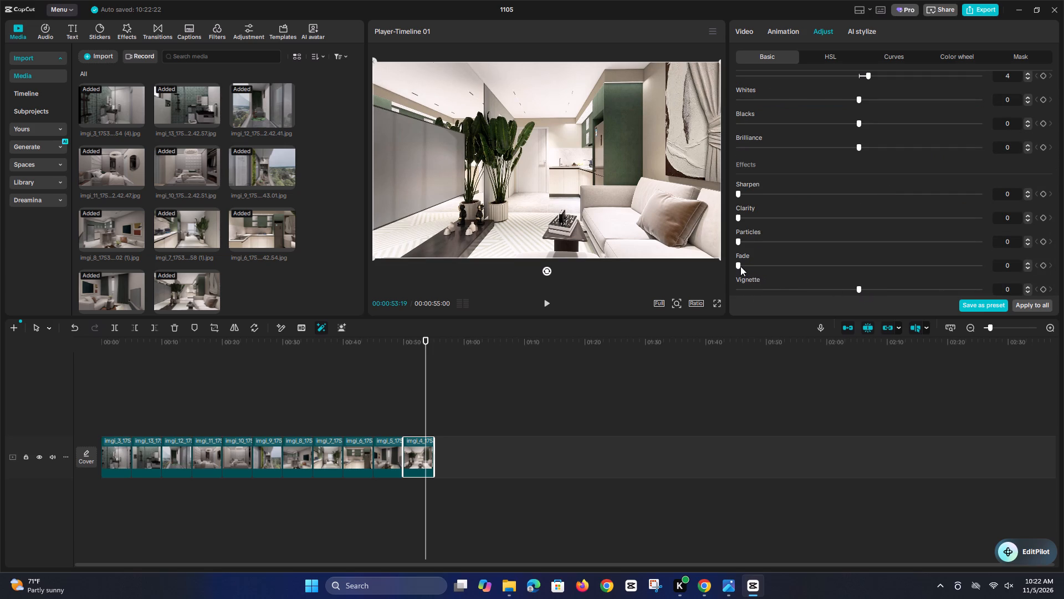
drag(740, 266, 734, 275)
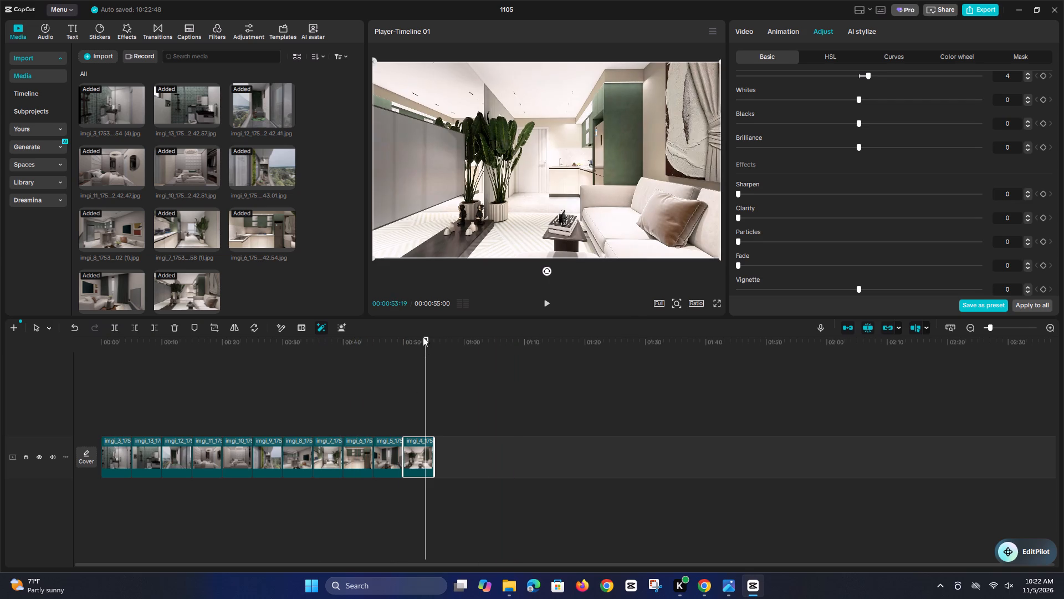
Select the second-to-last clip, the living room with green curtains, and compare it with Auto adjust off and on.
drag(423, 337, 386, 365)
click(384, 445)
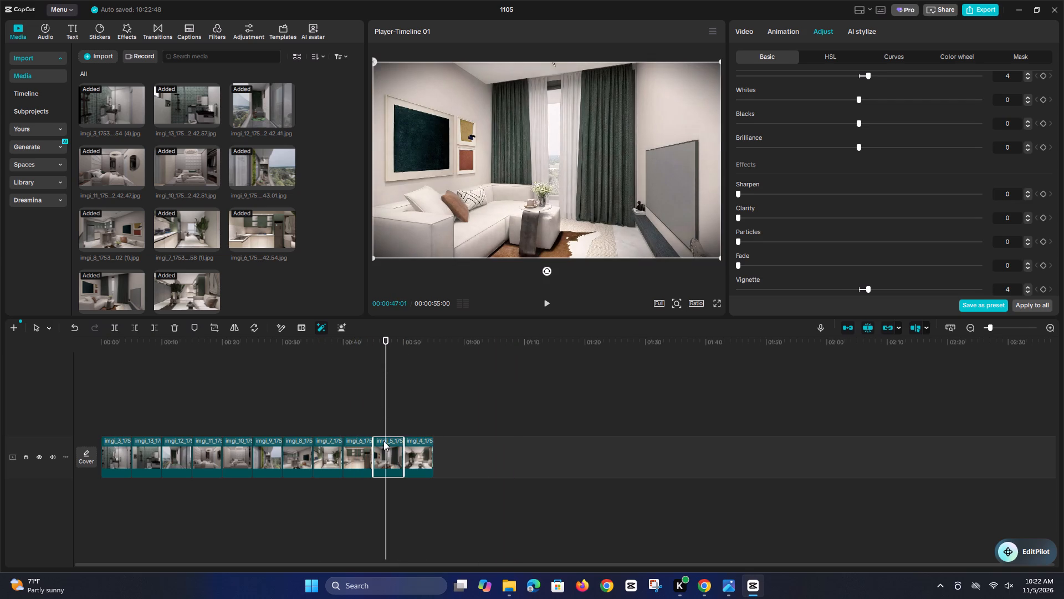
scroll(867, 119, up, 8)
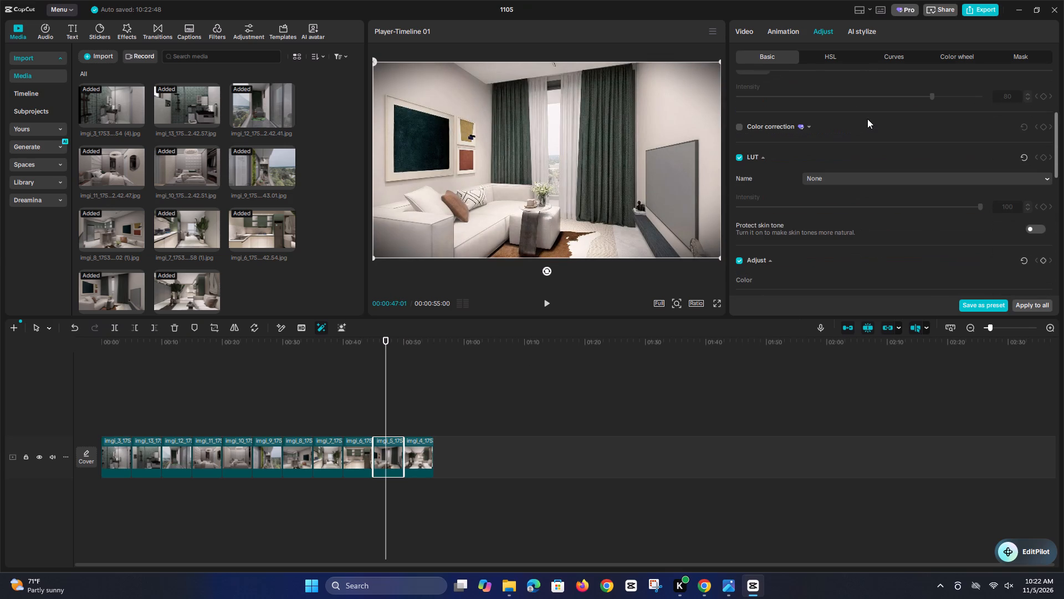
scroll(848, 131, up, 4)
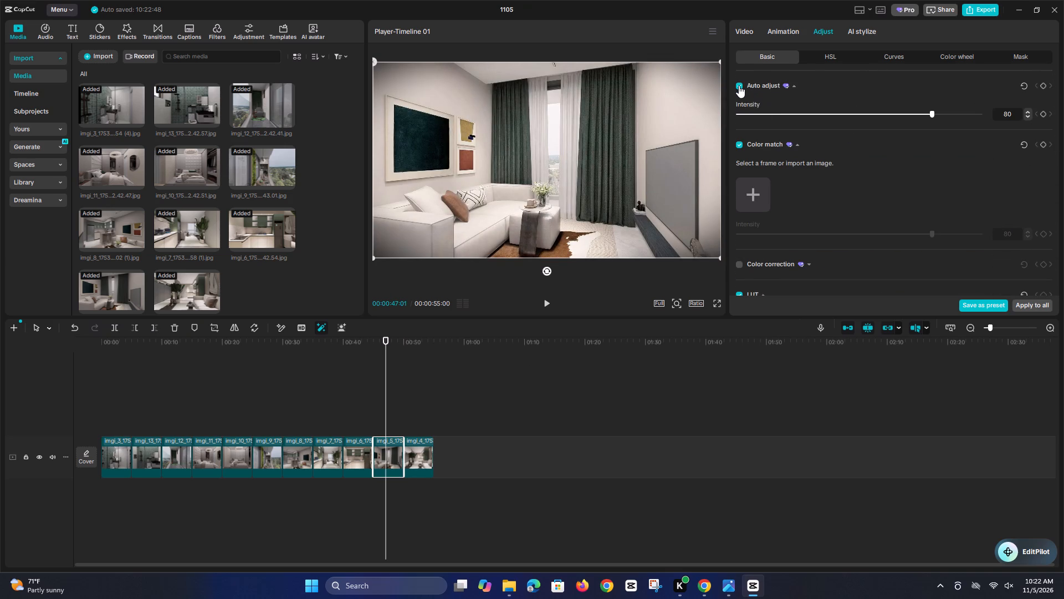
click(739, 85)
click(739, 85)
key(ctrl+z)
key(ctrl+z)
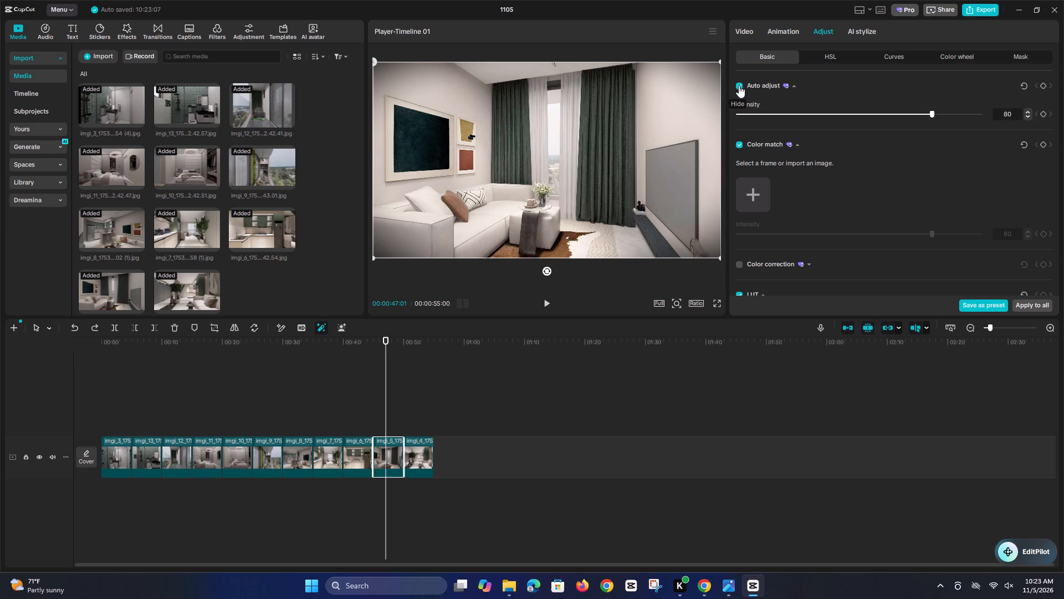
click(739, 85)
click(739, 85)
Raise the second-to-last clip's exposure to 12, trying values of about 15 and 9.
scroll(856, 190, down, 6)
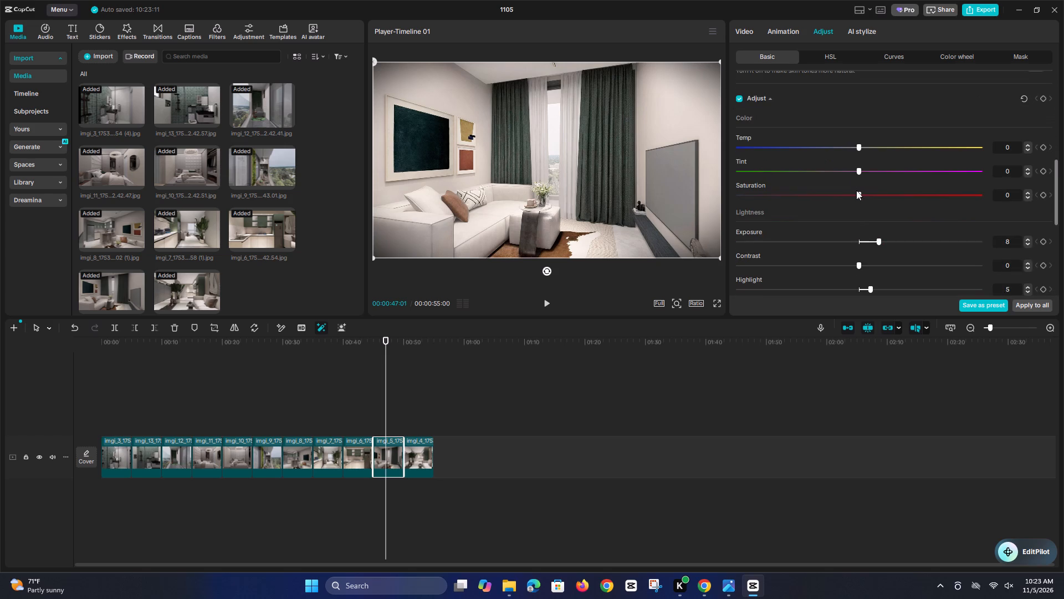
scroll(856, 190, down, 1)
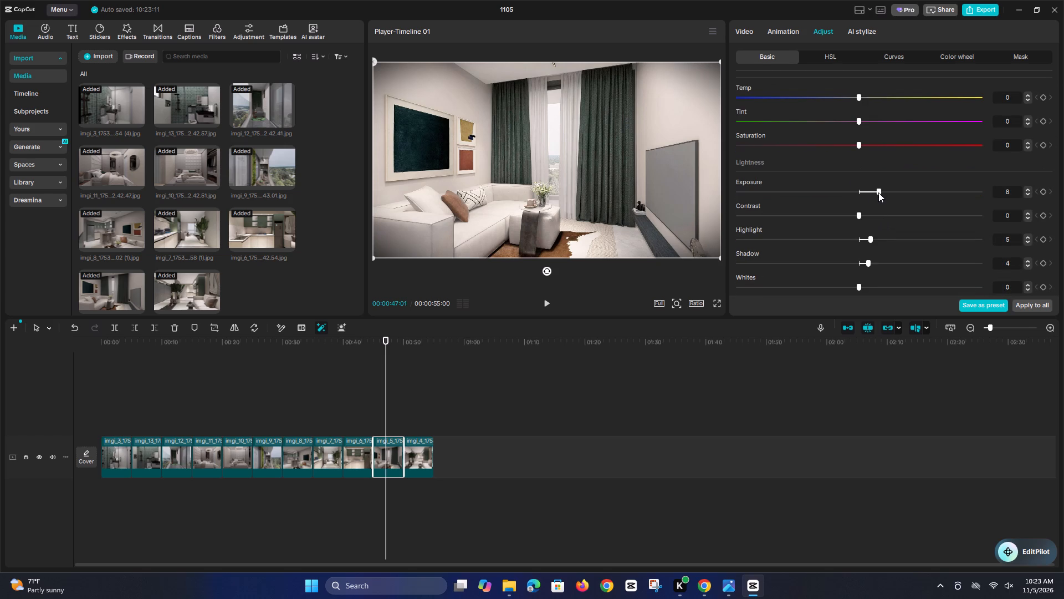
drag(878, 192, 890, 197)
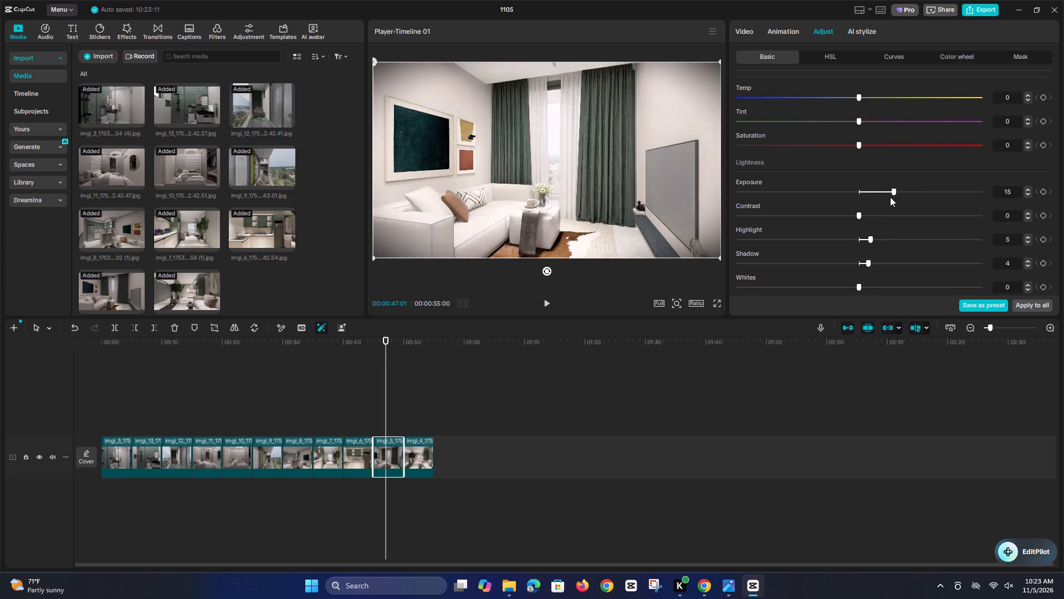
drag(890, 197, 879, 199)
drag(879, 199, 887, 199)
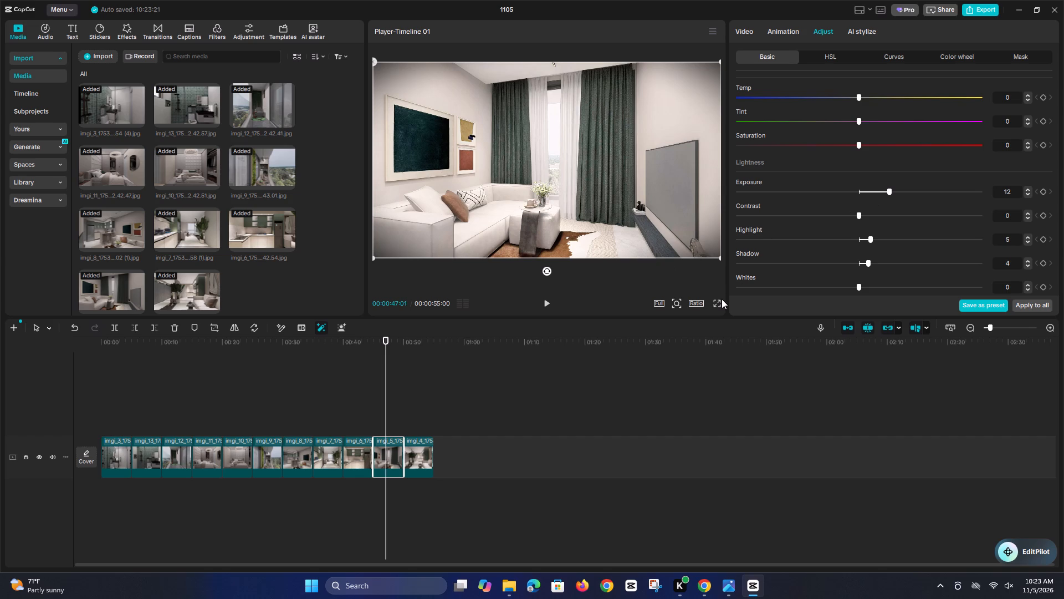
Preview the adjusted living-room frame in full screen, and return to the editor.
click(719, 301)
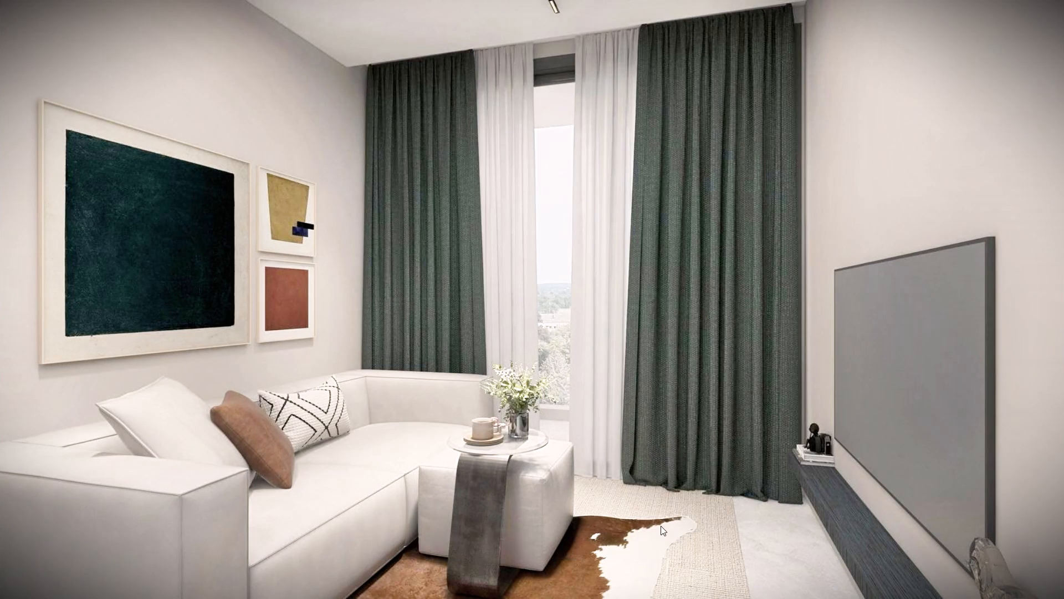
click(651, 541)
click(681, 551)
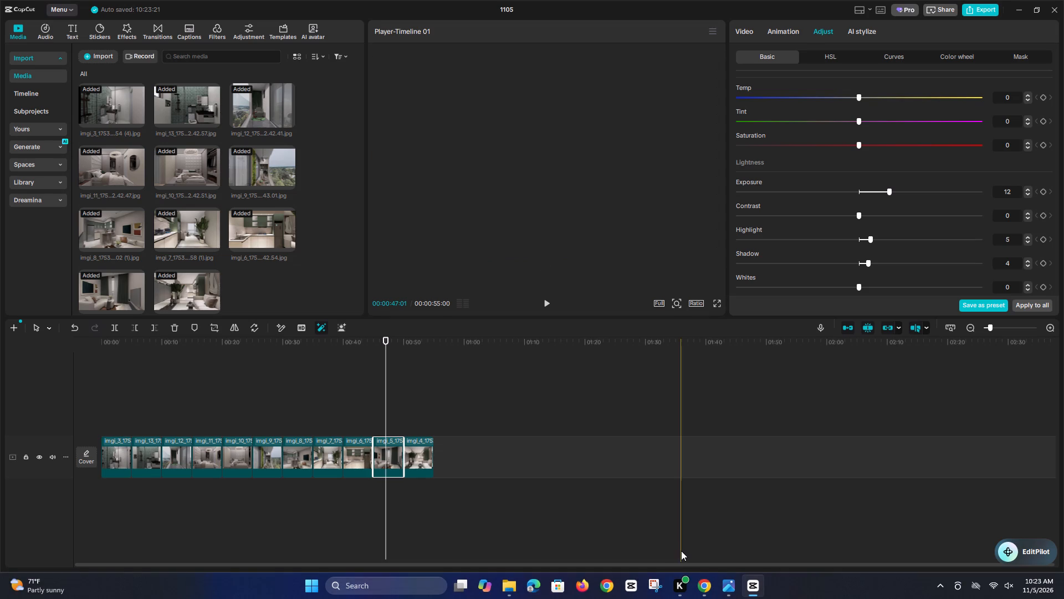
Select the kitchen clip with green cabinets, preview its frame in full screen, and return to the editor.
click(355, 462)
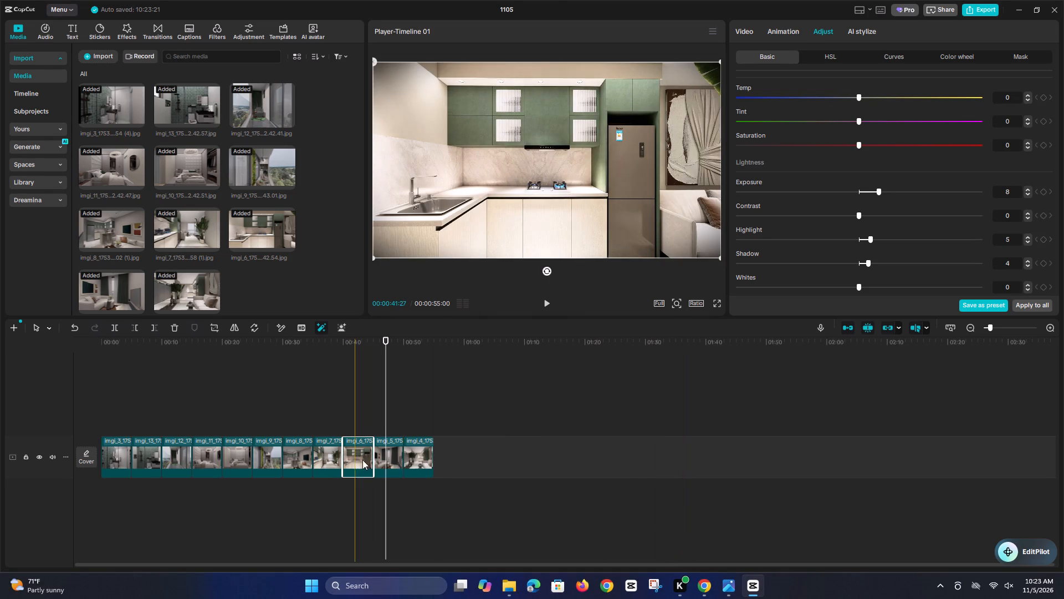
drag(387, 342, 357, 361)
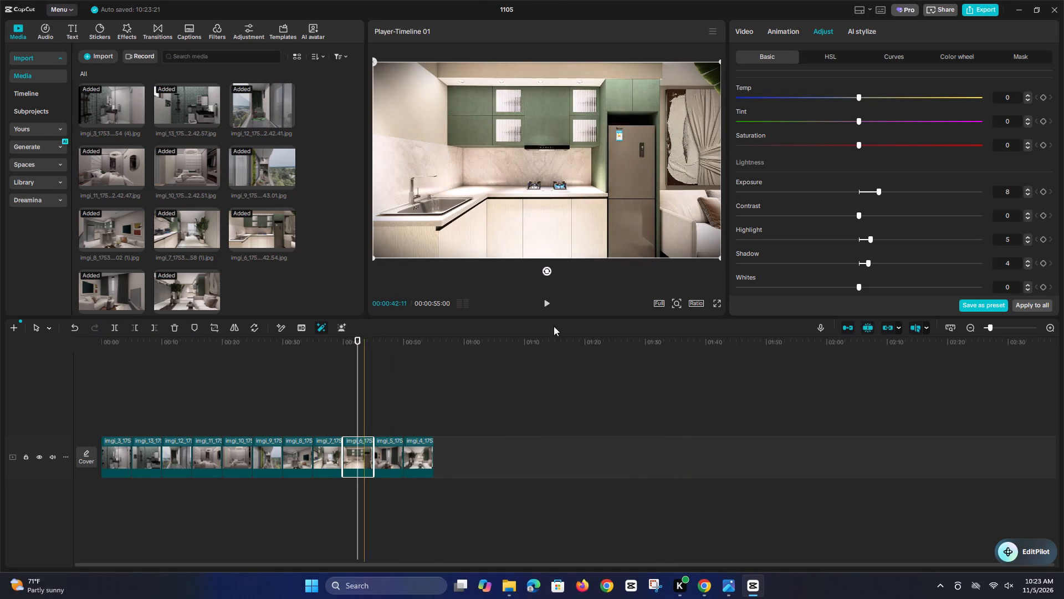
click(879, 191)
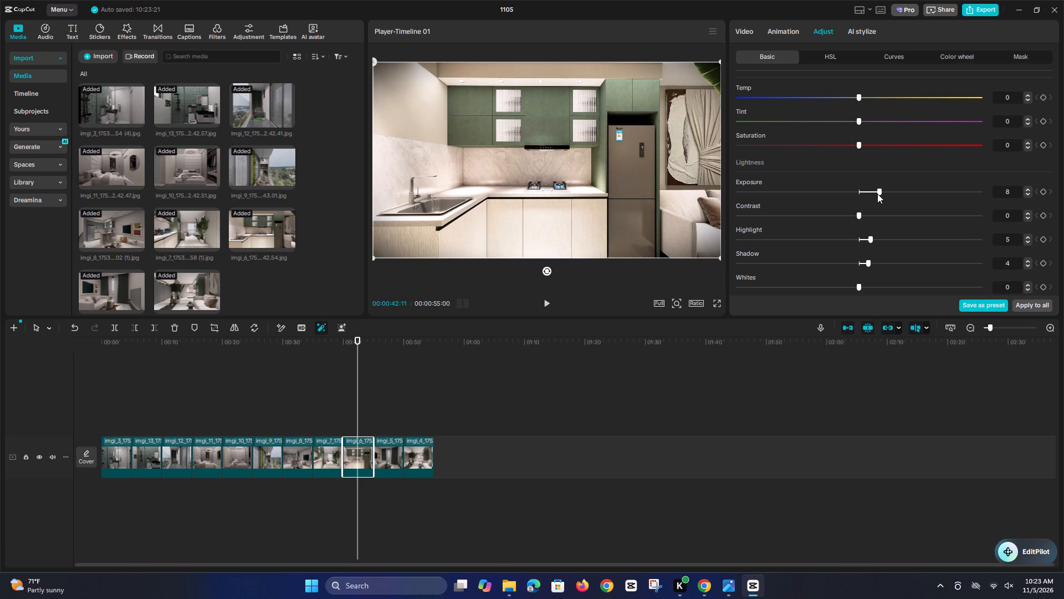
click(716, 303)
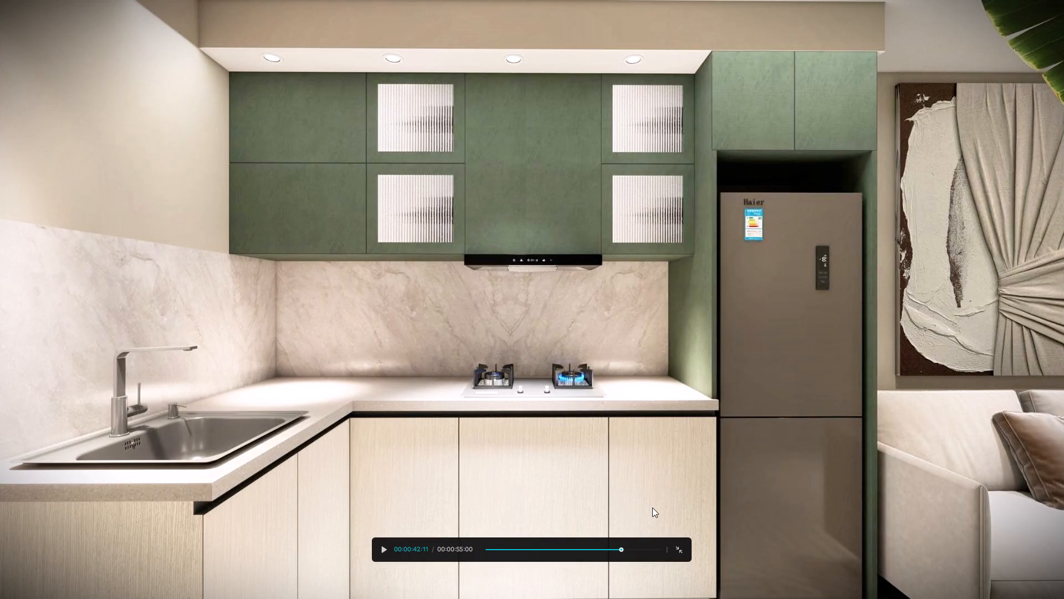
click(683, 552)
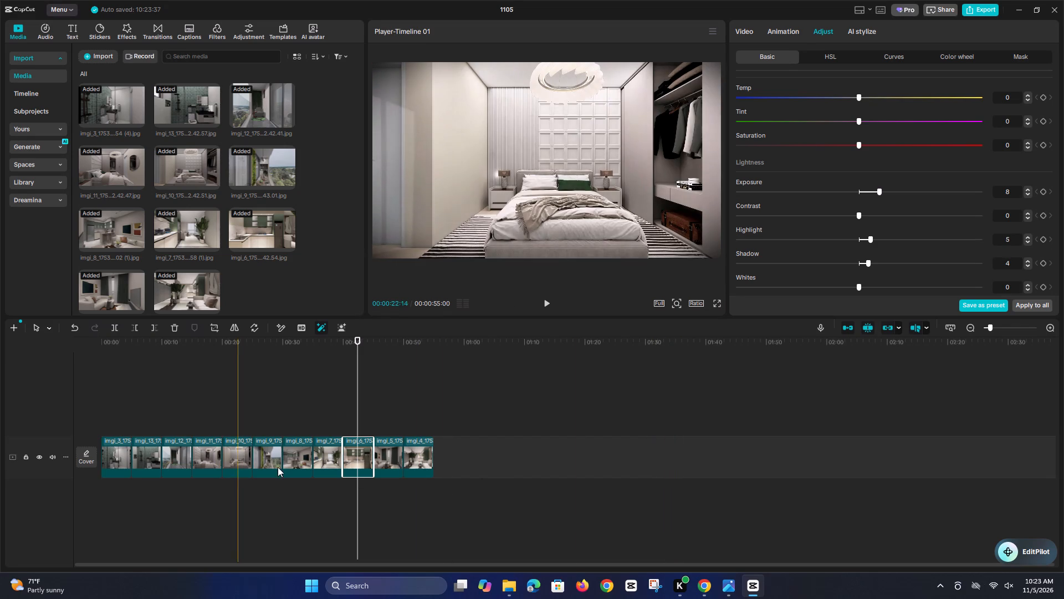
Add all twelve photos from the Golden Residency Kilimani folder in OLD DOWNLOADS to the timeline, starting at the end of the last clip.
click(441, 446)
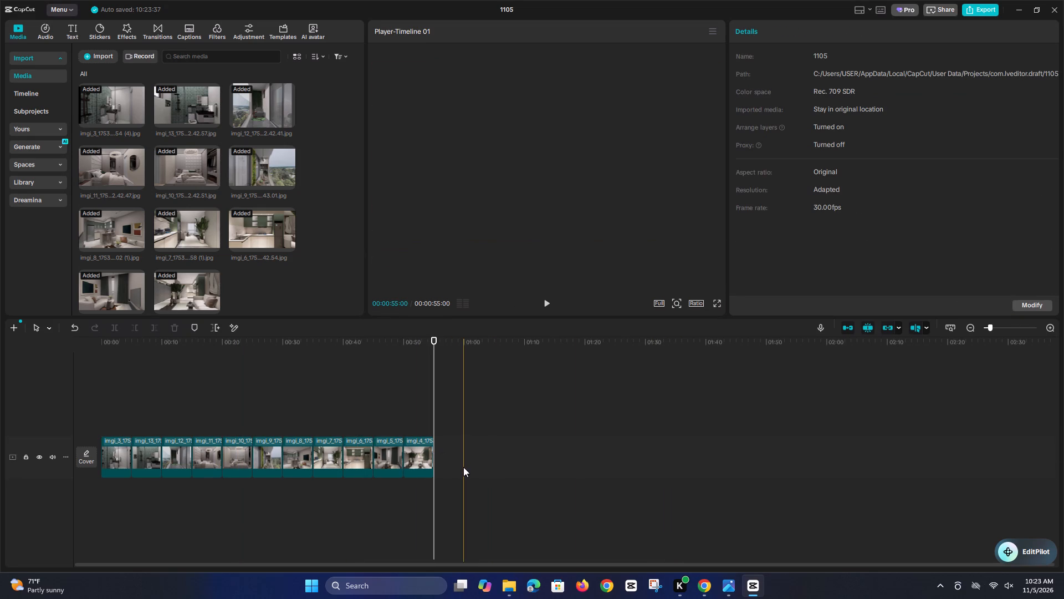
click(510, 587)
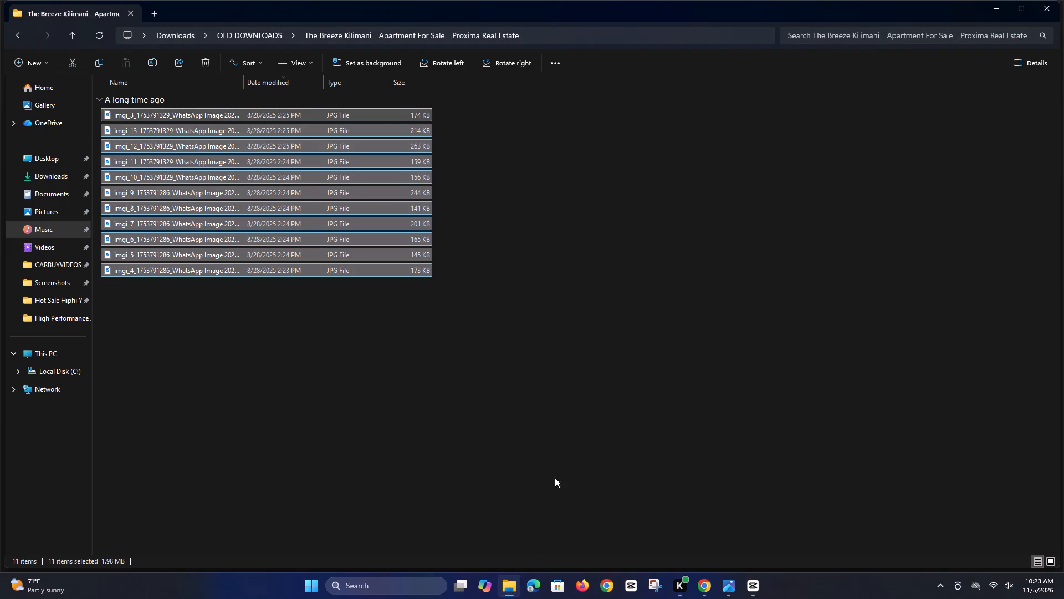
click(260, 35)
scroll(244, 468, down, 1)
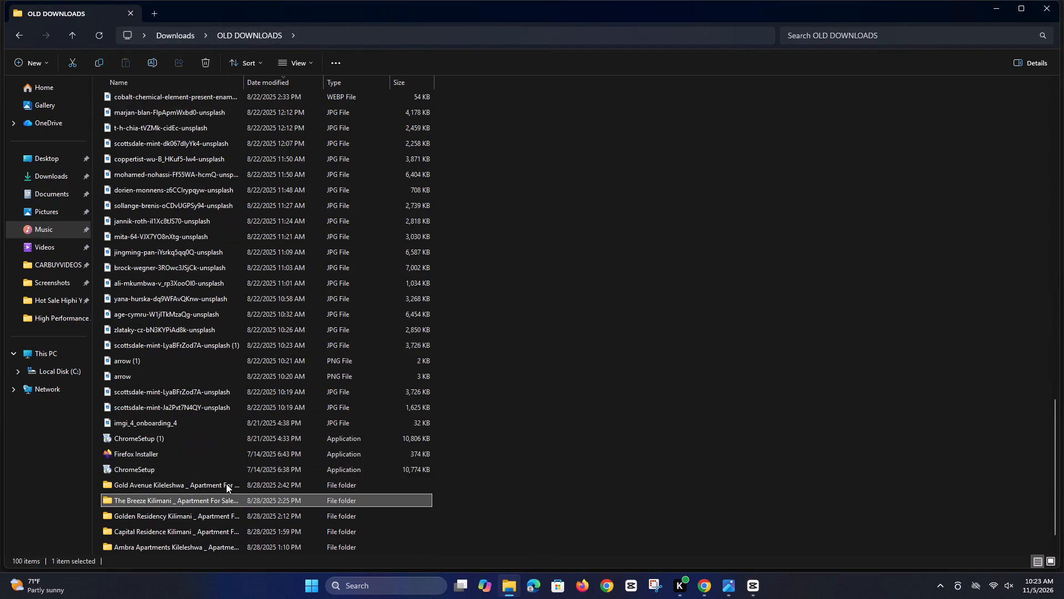
scroll(226, 484, down, 2)
double_click(171, 486)
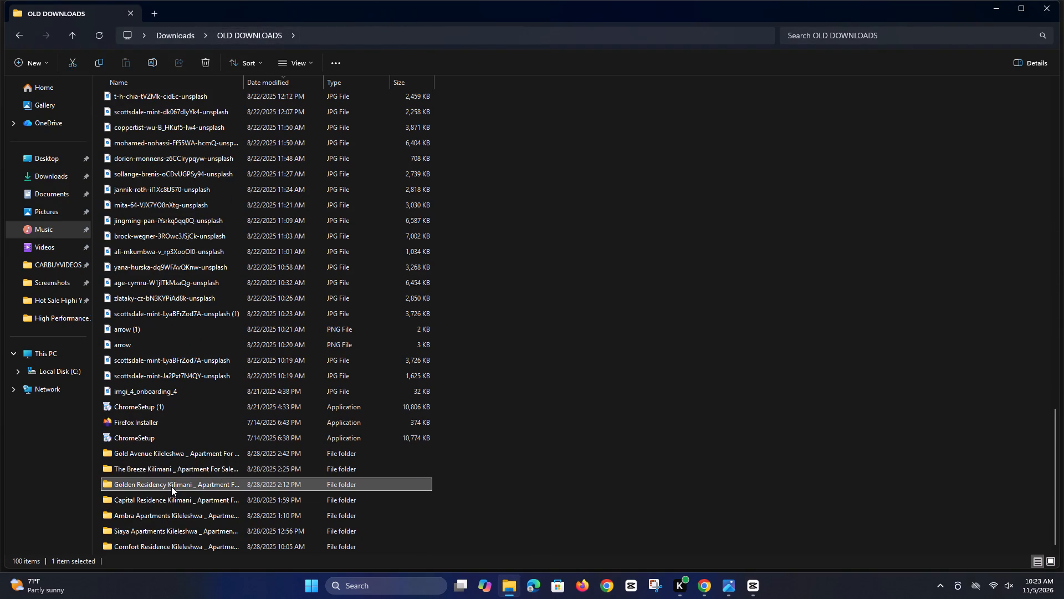
drag(144, 414, 295, 129)
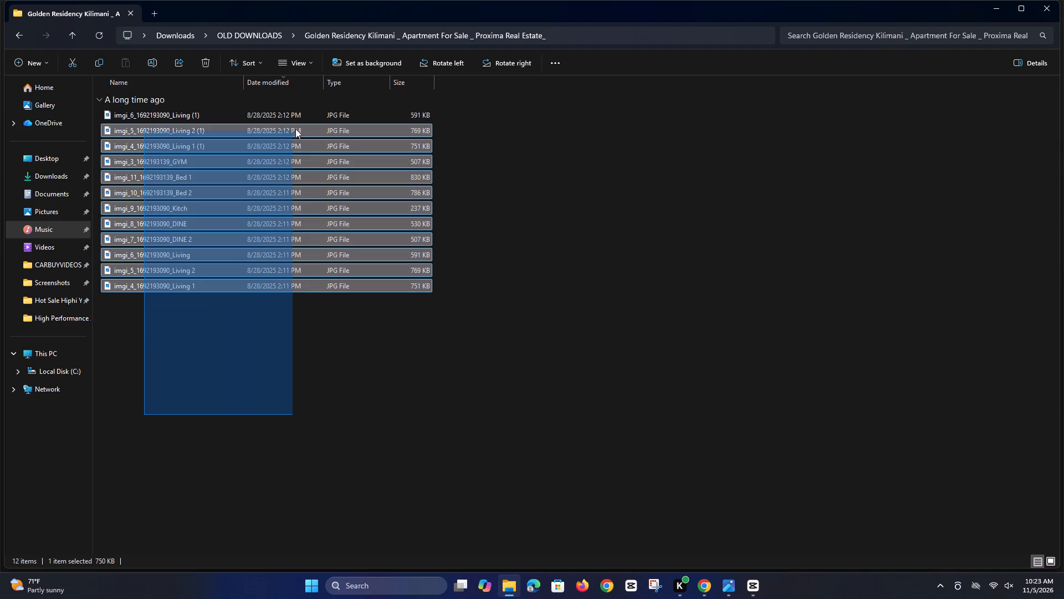
drag(295, 129, 314, 120)
drag(225, 114, 369, 167)
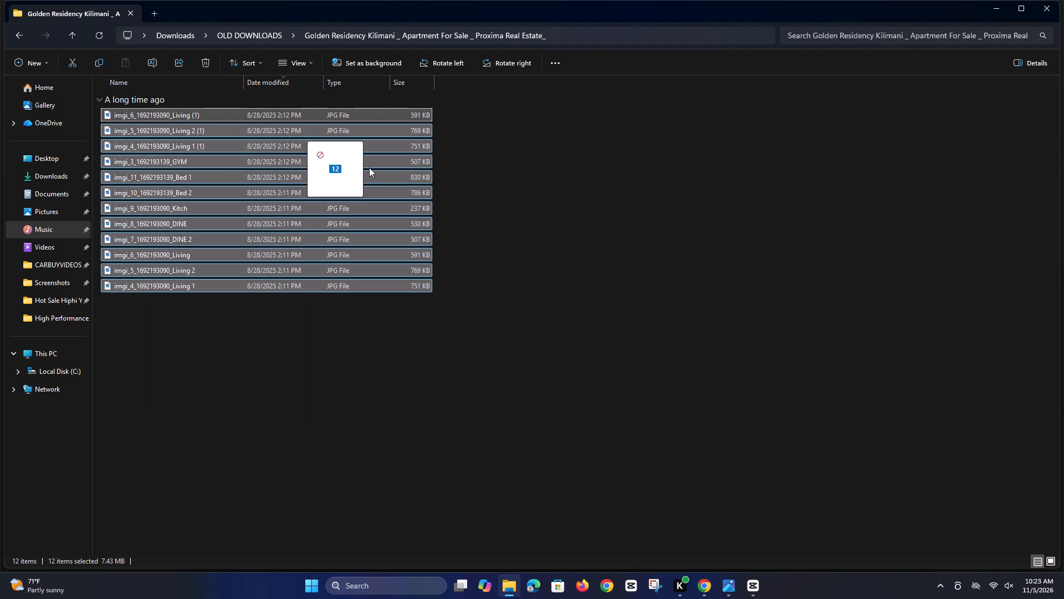
drag(369, 167, 758, 587)
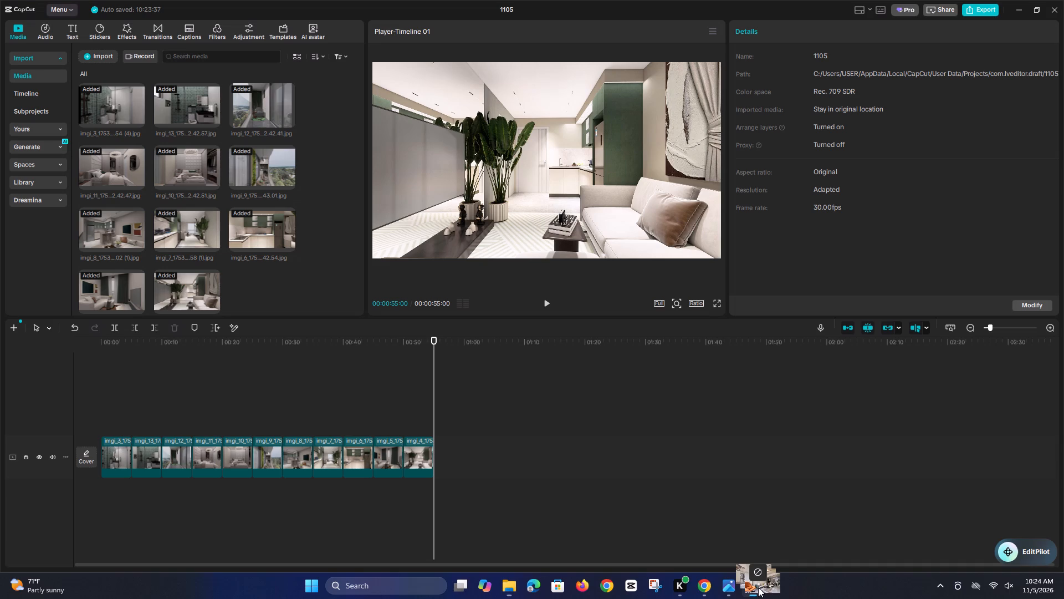
drag(758, 587, 589, 460)
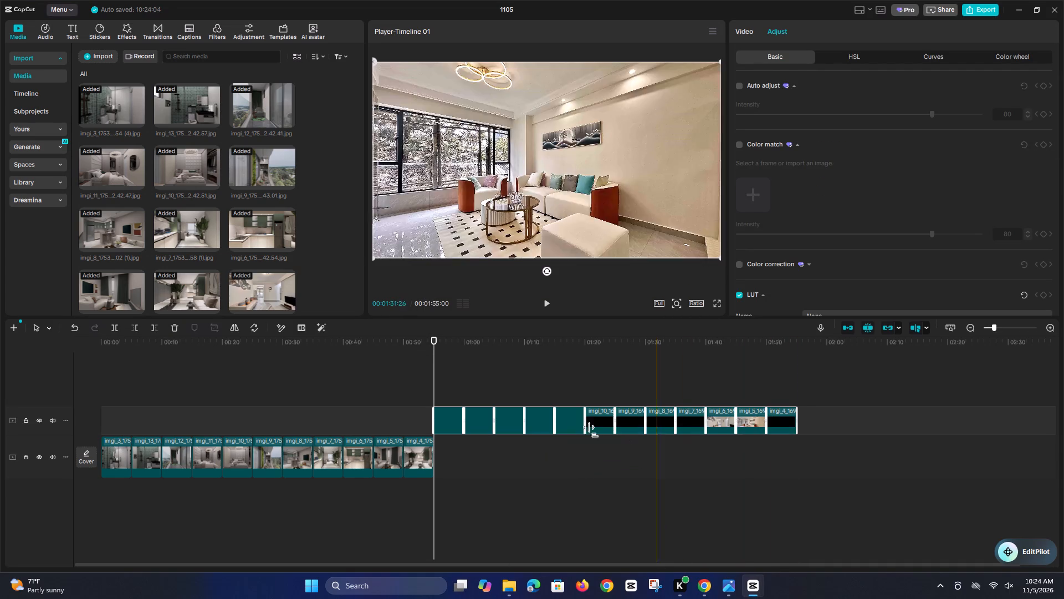
Move the twelve new clips down onto the main track, directly after the last Breeze Kilimani clip.
drag(570, 425, 609, 427)
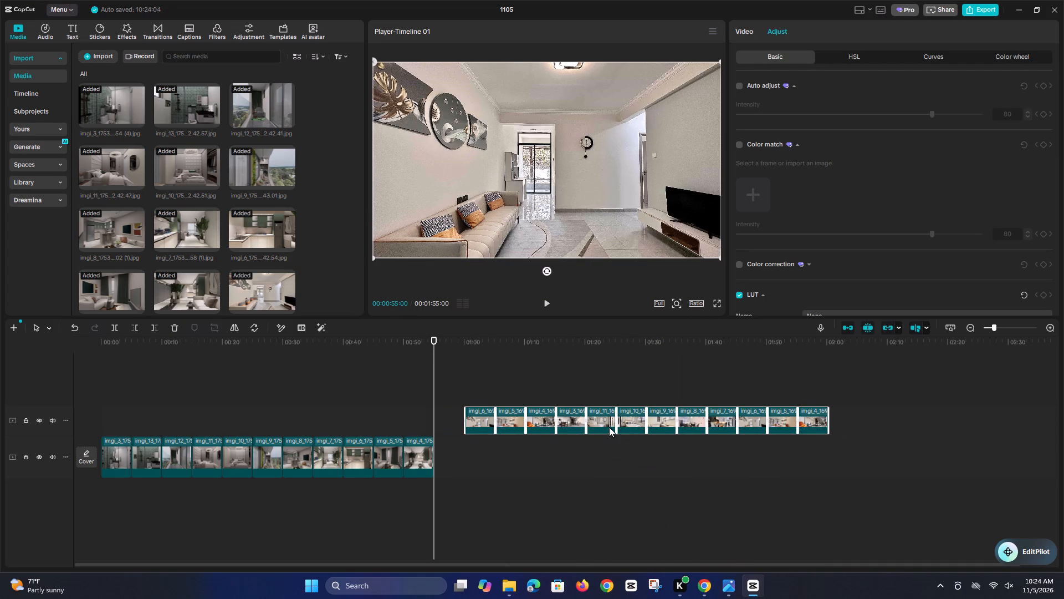
drag(609, 427, 606, 464)
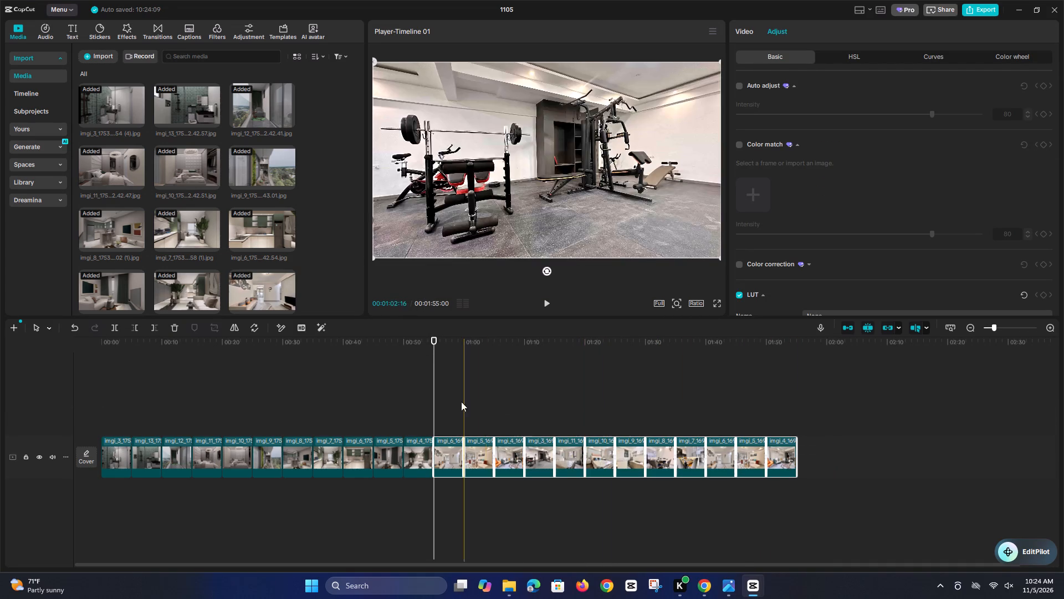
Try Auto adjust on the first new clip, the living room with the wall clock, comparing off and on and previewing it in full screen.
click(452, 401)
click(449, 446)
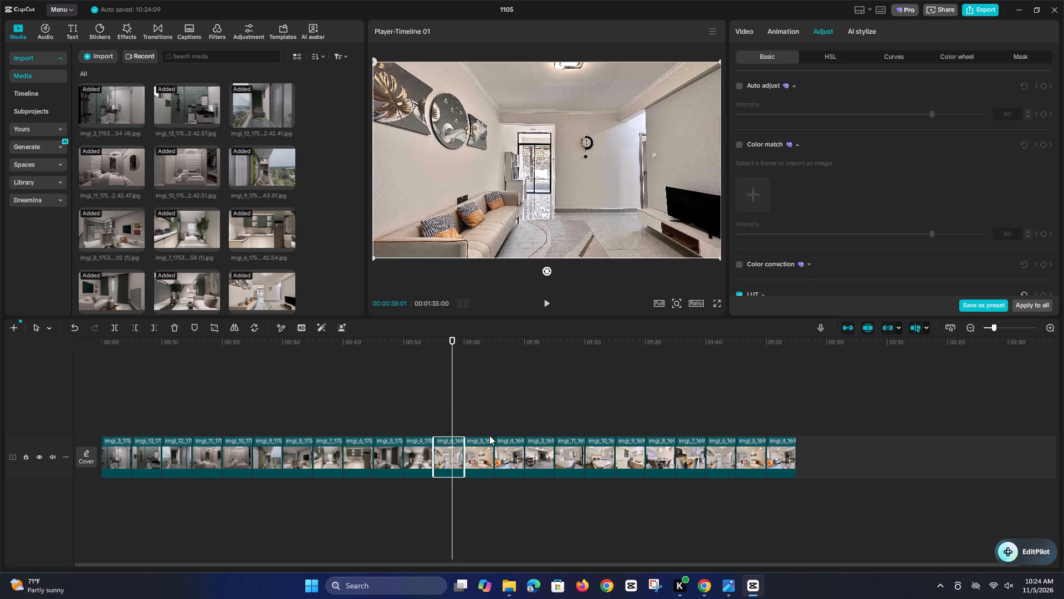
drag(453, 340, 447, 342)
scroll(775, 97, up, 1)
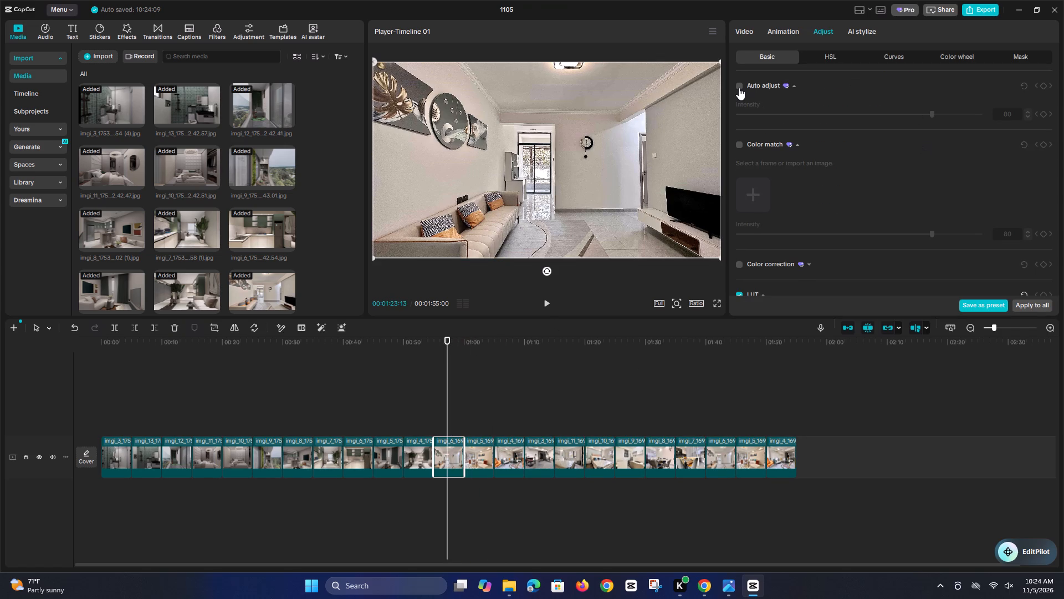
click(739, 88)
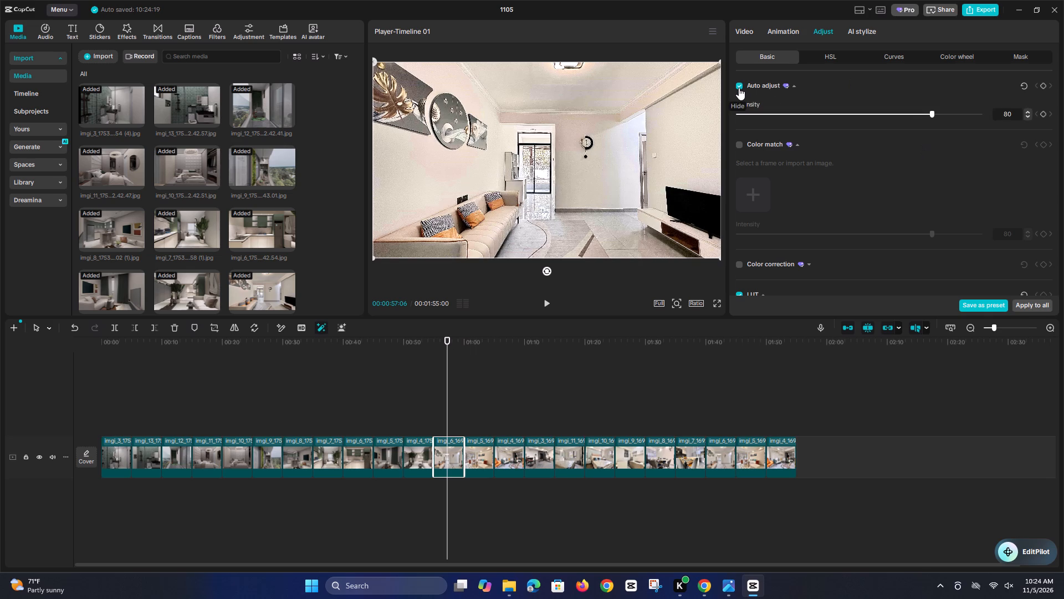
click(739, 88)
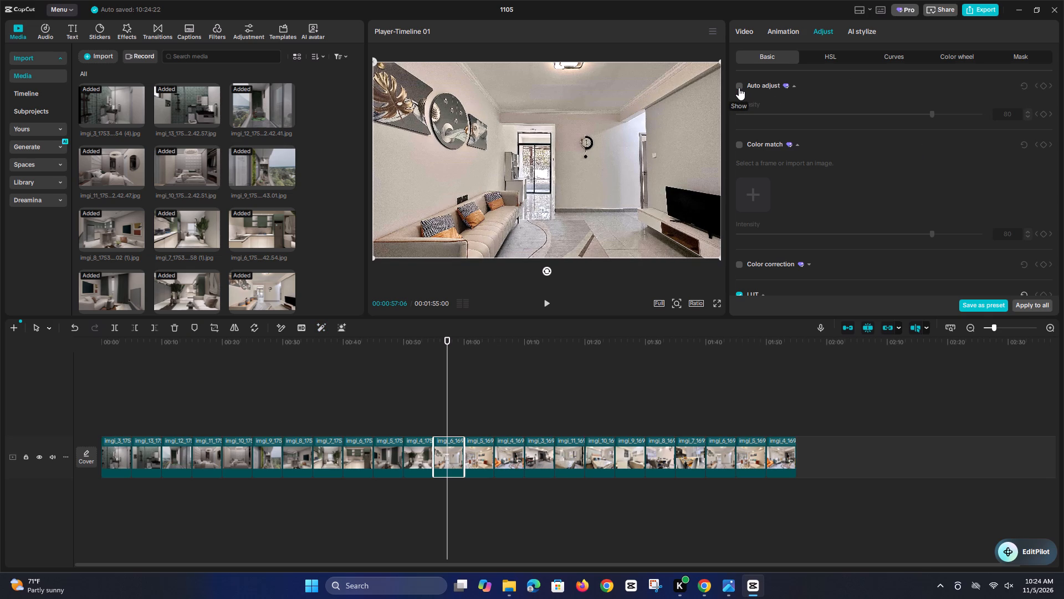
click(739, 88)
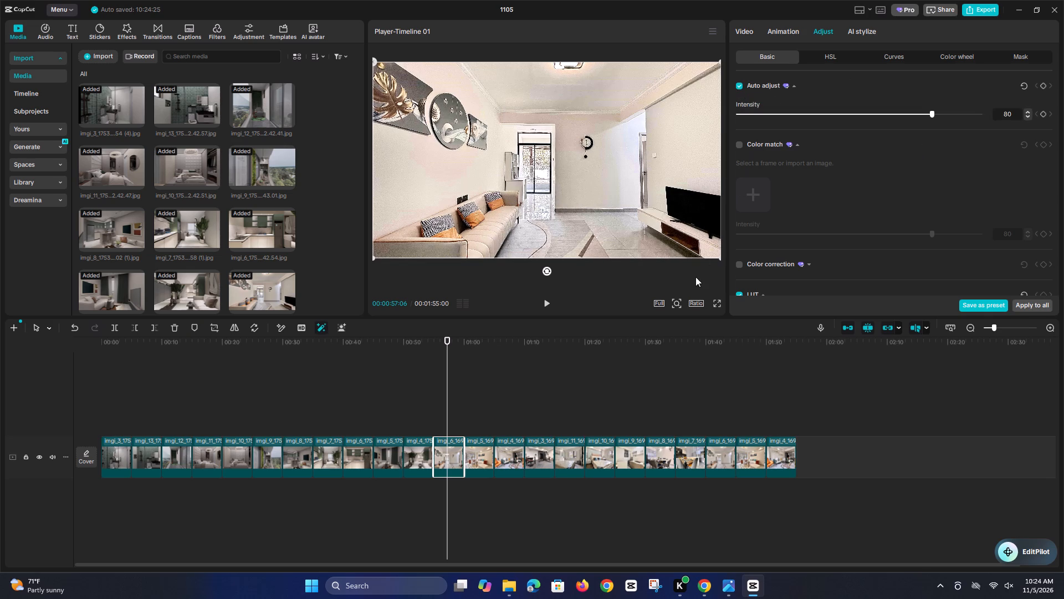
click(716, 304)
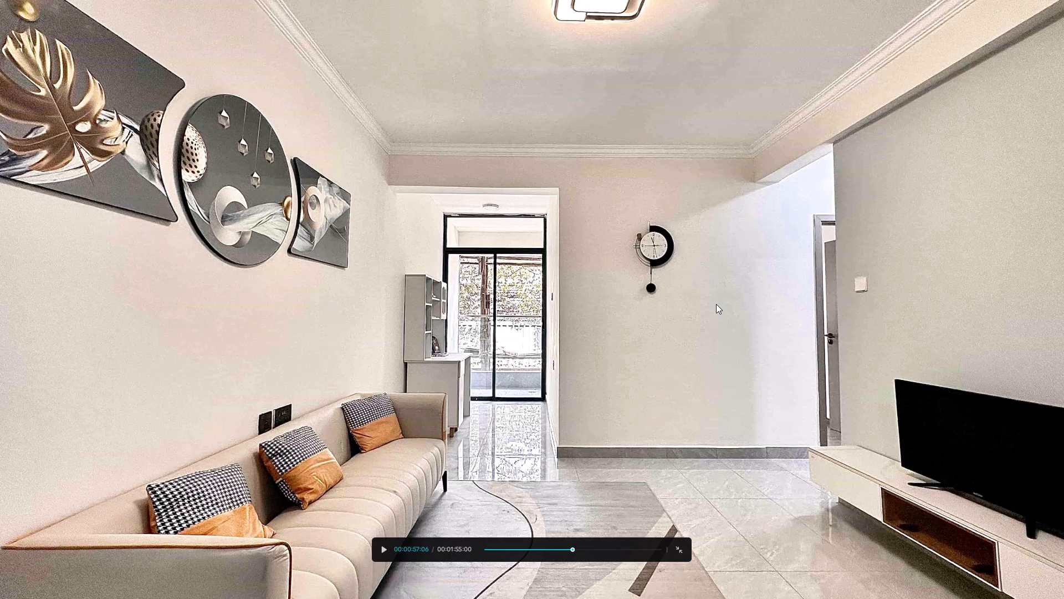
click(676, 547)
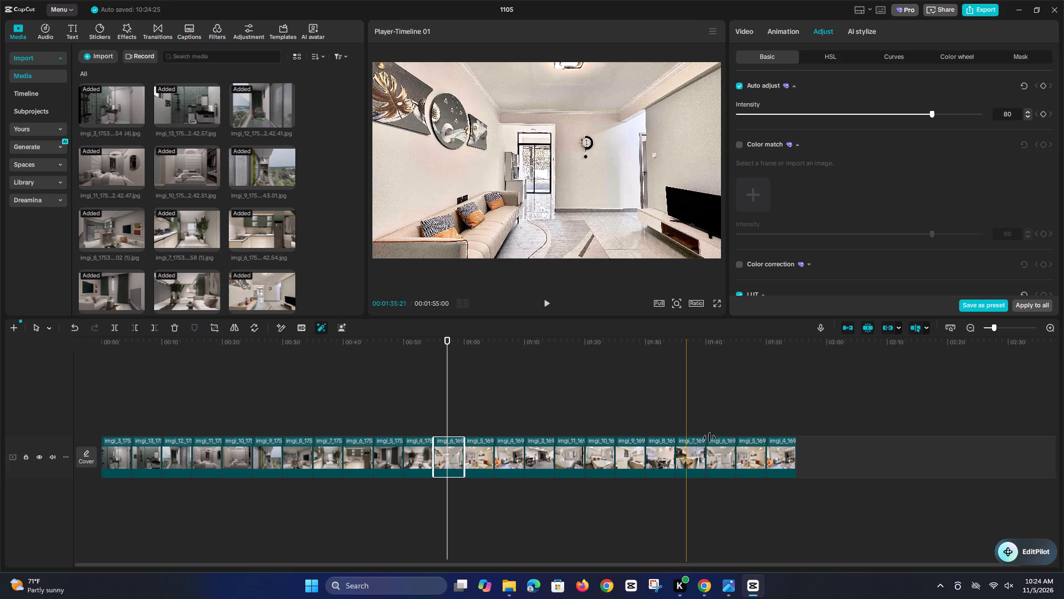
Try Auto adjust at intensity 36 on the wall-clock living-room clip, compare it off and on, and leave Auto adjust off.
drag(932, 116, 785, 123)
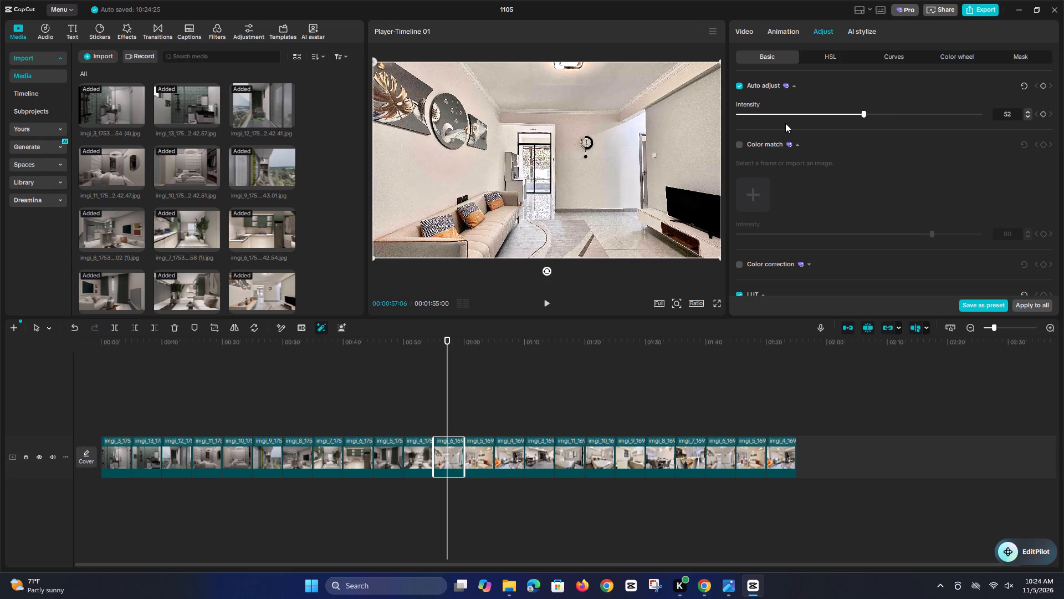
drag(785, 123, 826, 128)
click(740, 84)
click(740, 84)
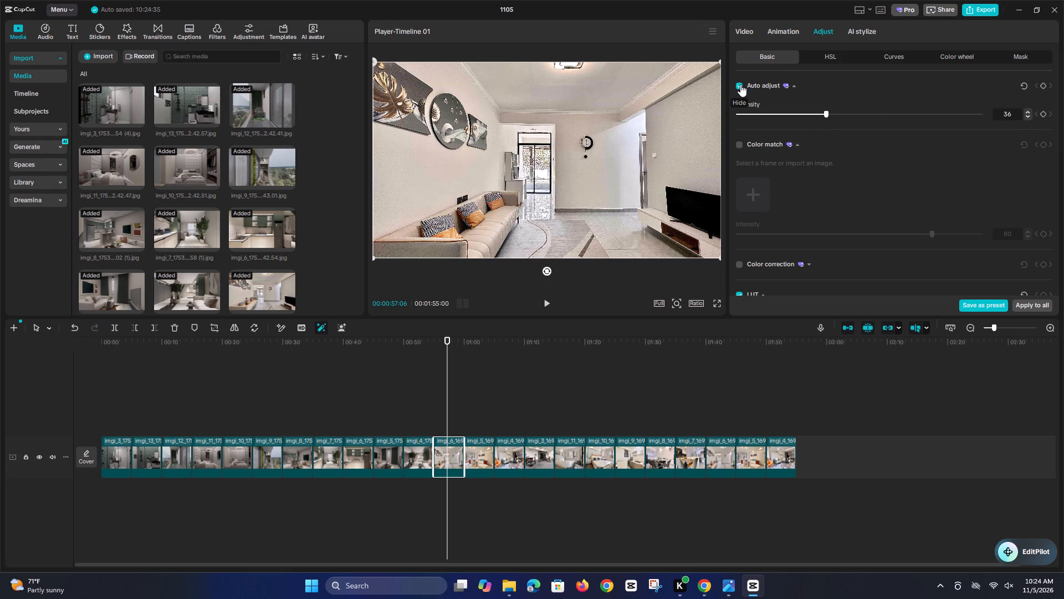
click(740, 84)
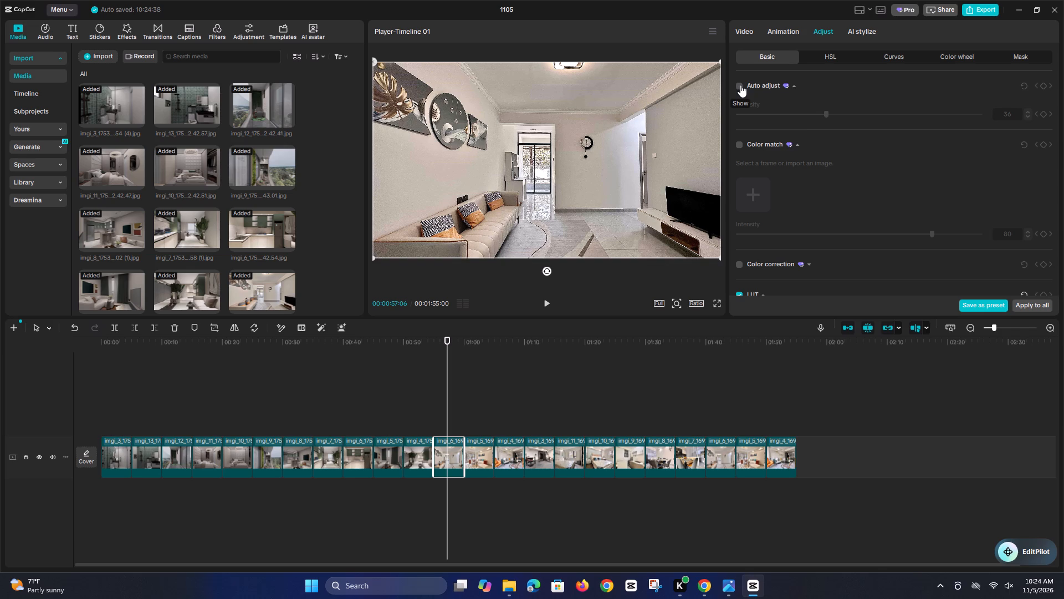
Preview the wall-clock living-room frame without Auto adjust in full screen, and return to the editor.
scroll(834, 145, down, 5)
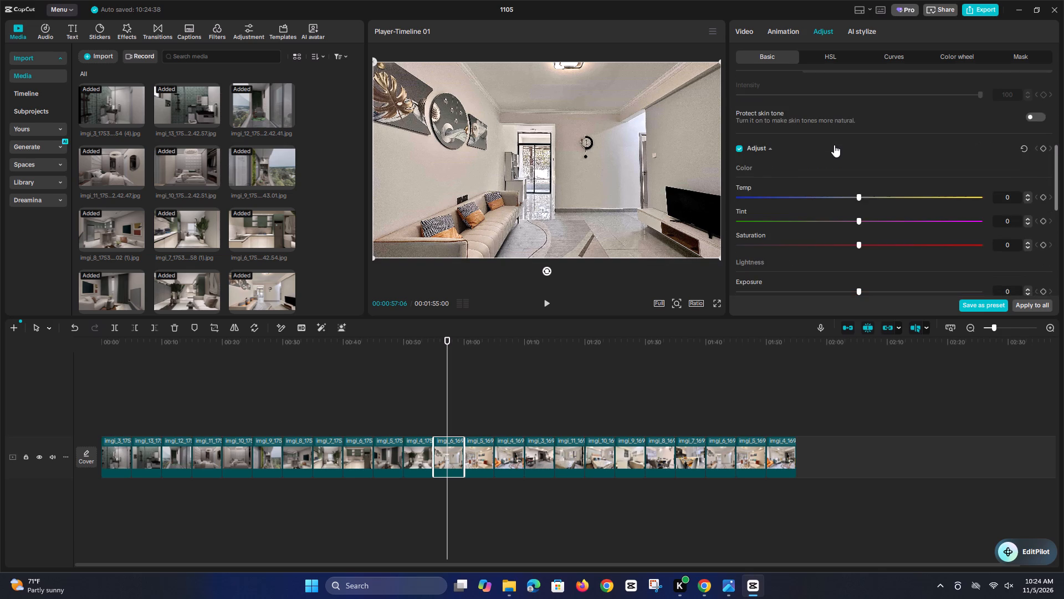
scroll(834, 145, up, 4)
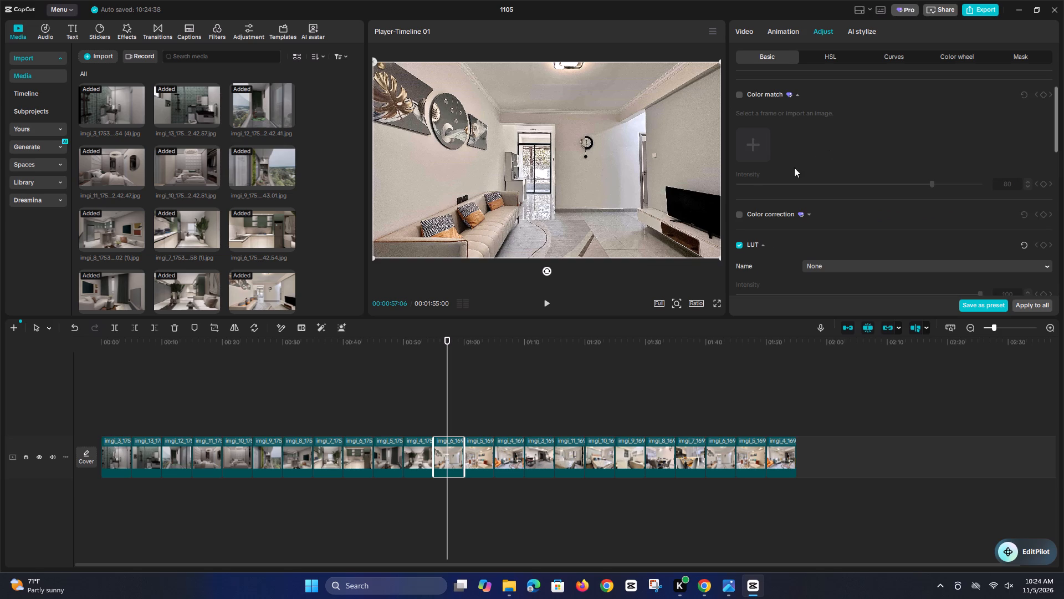
click(716, 305)
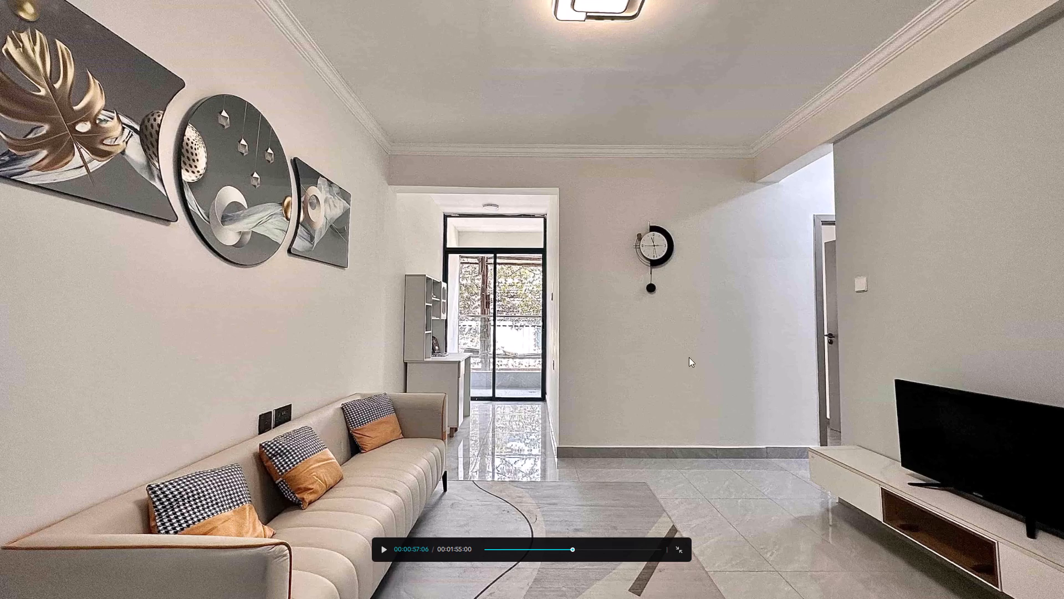
click(678, 549)
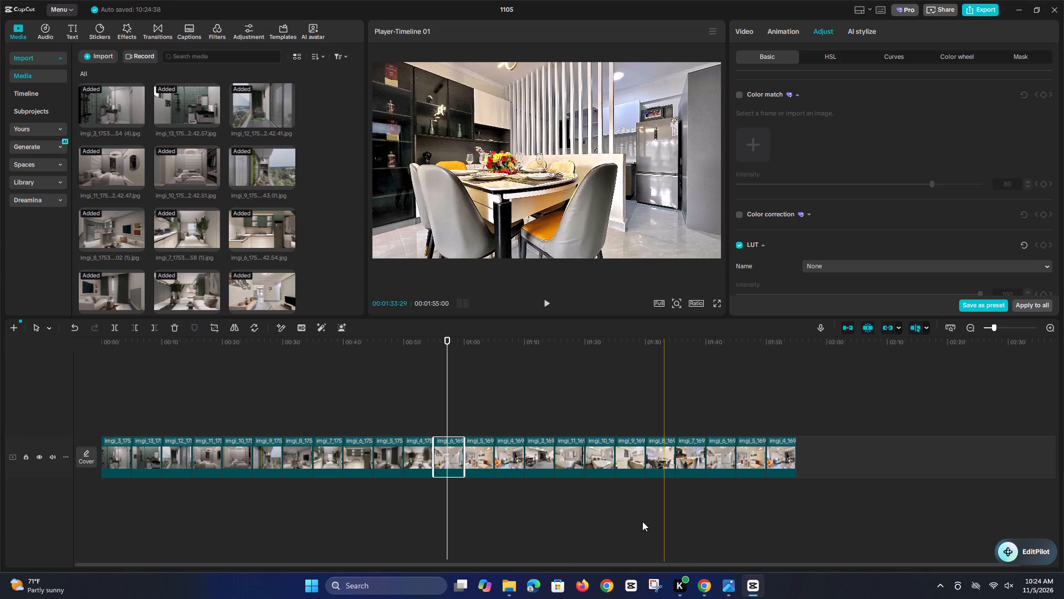
Turn on Auto adjust for the second new clip, the living room with the large windows and round coffee table.
click(481, 432)
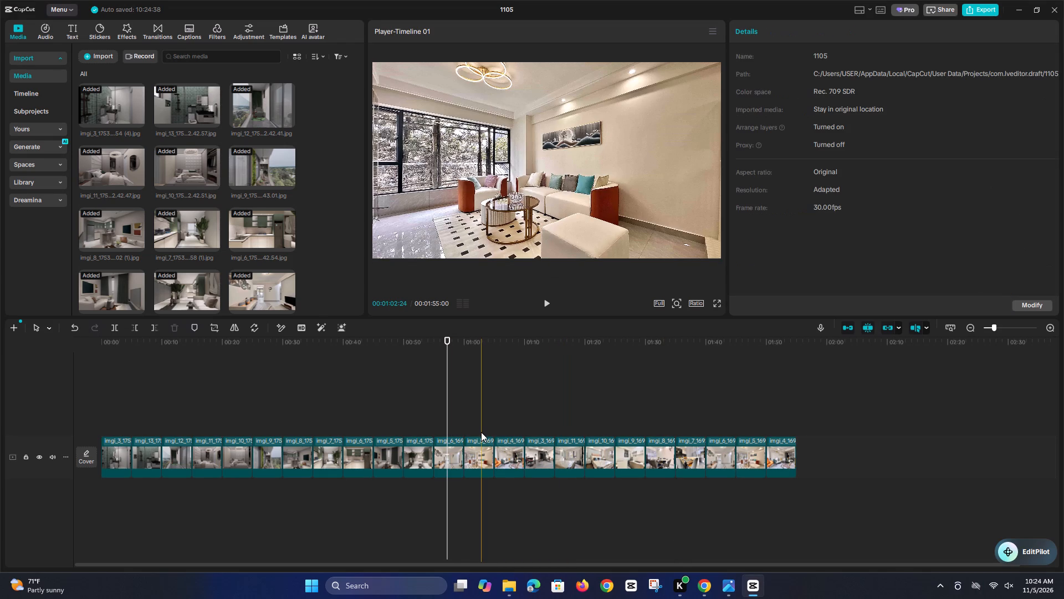
click(477, 444)
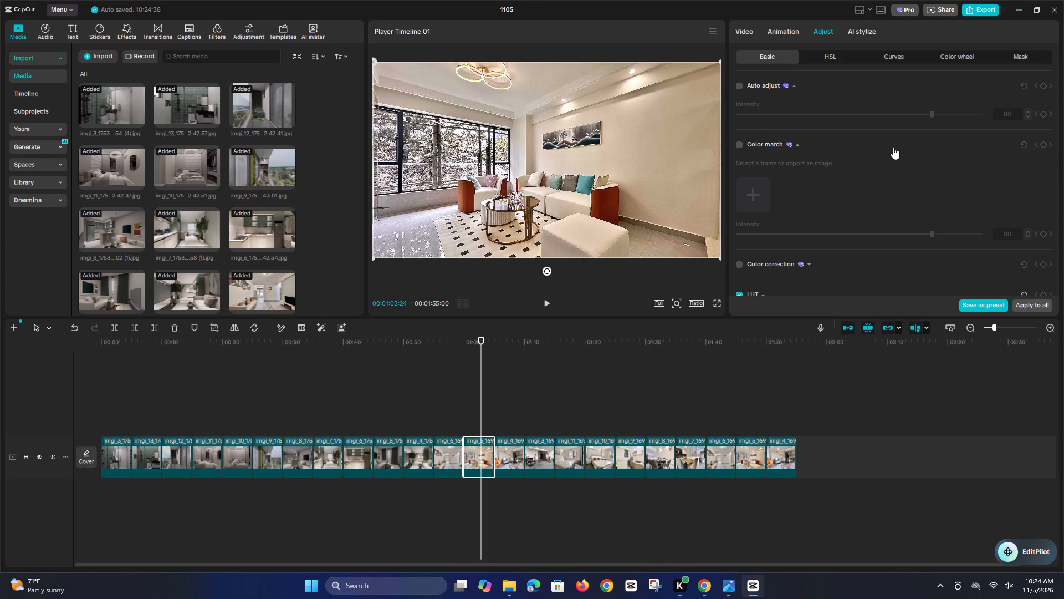
click(738, 87)
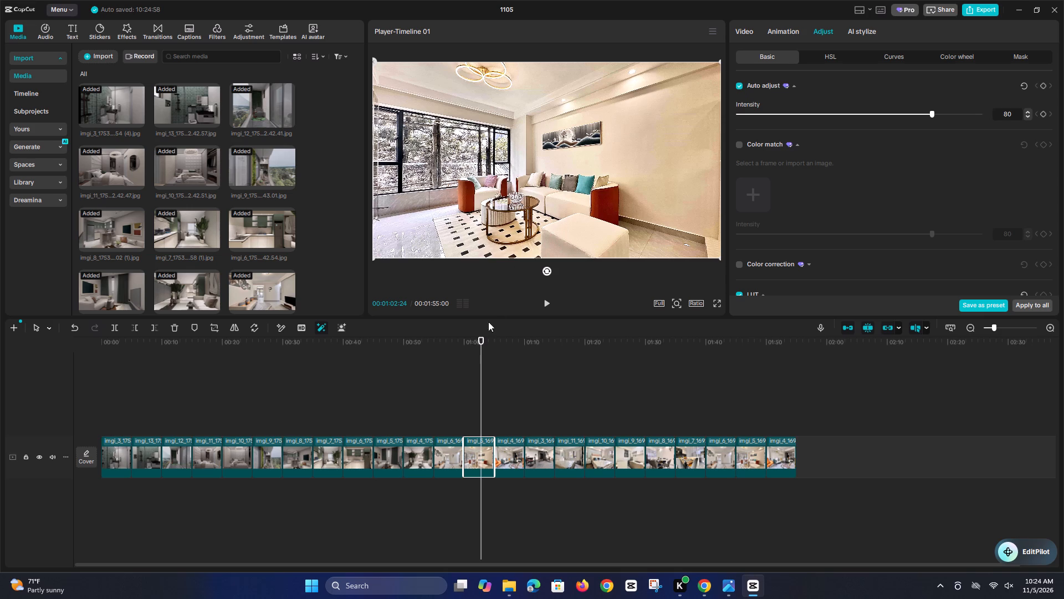
Turn on Auto adjust for the third new clip, the living room with the orange armchair, comparing it off and on.
drag(483, 342, 512, 349)
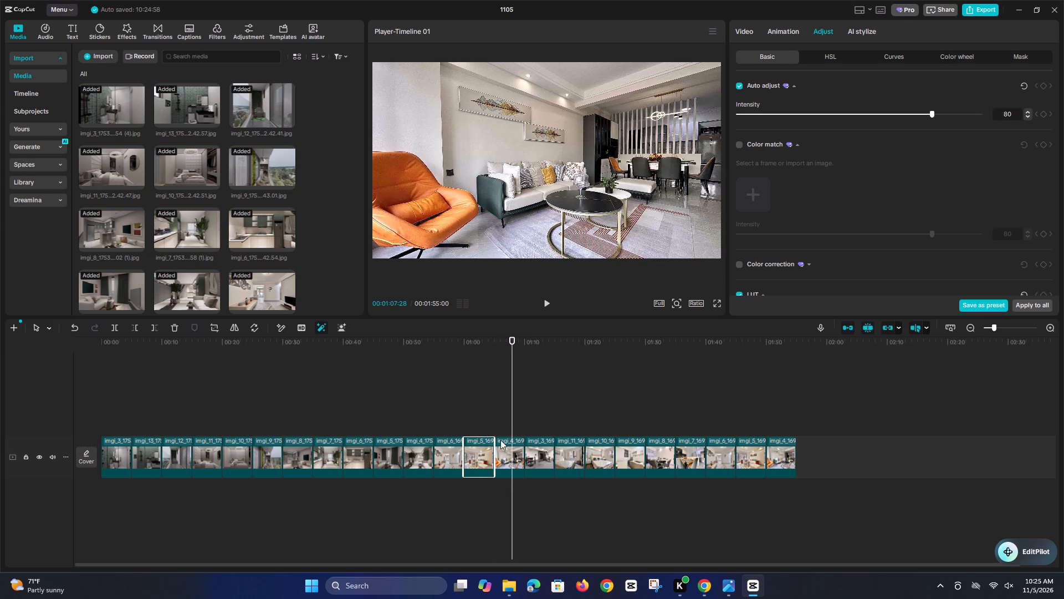
click(509, 459)
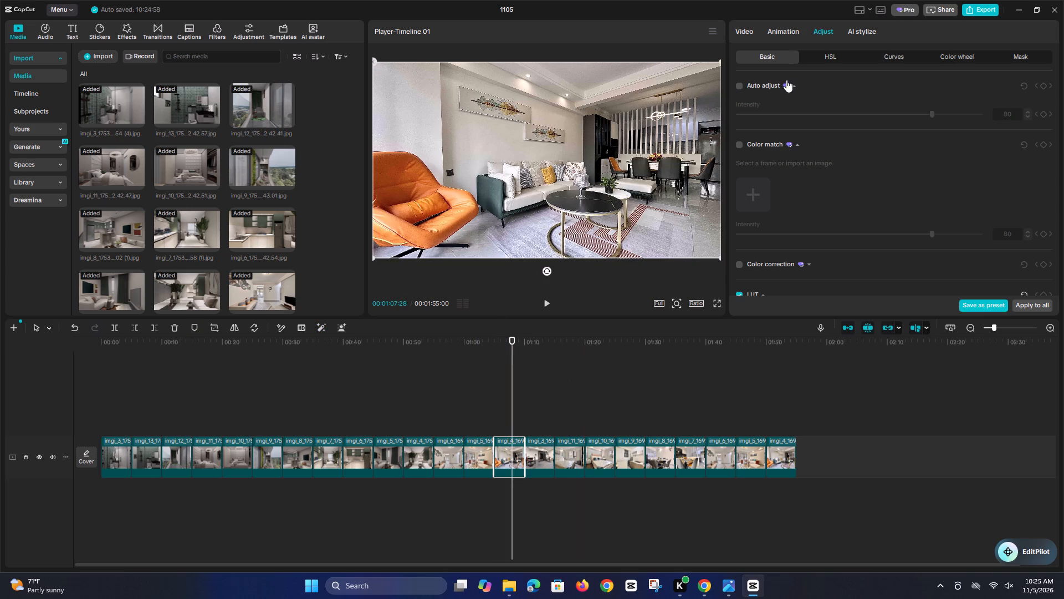
click(740, 88)
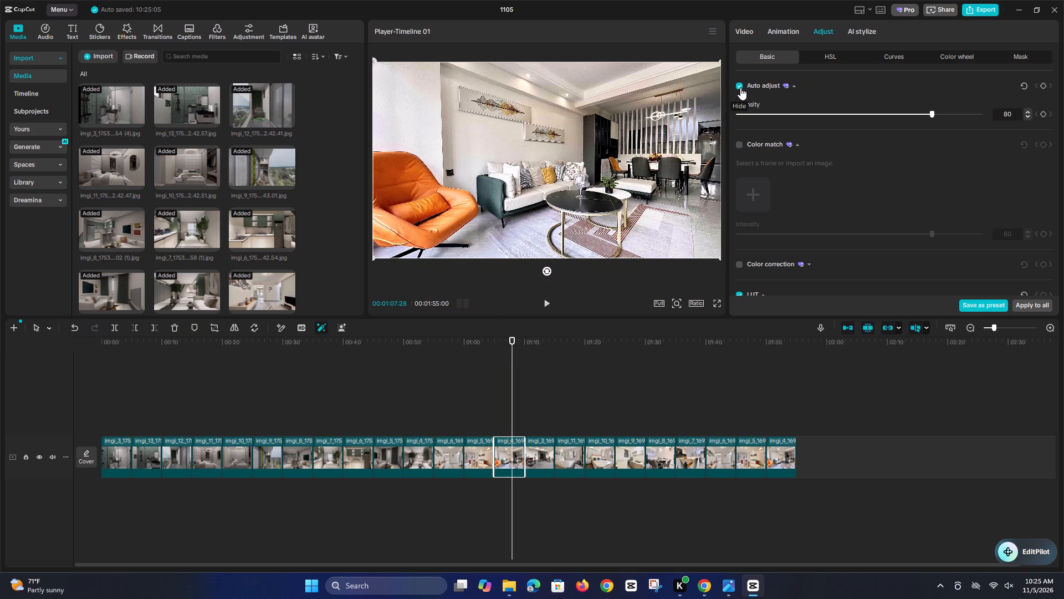
click(740, 88)
click(740, 88)
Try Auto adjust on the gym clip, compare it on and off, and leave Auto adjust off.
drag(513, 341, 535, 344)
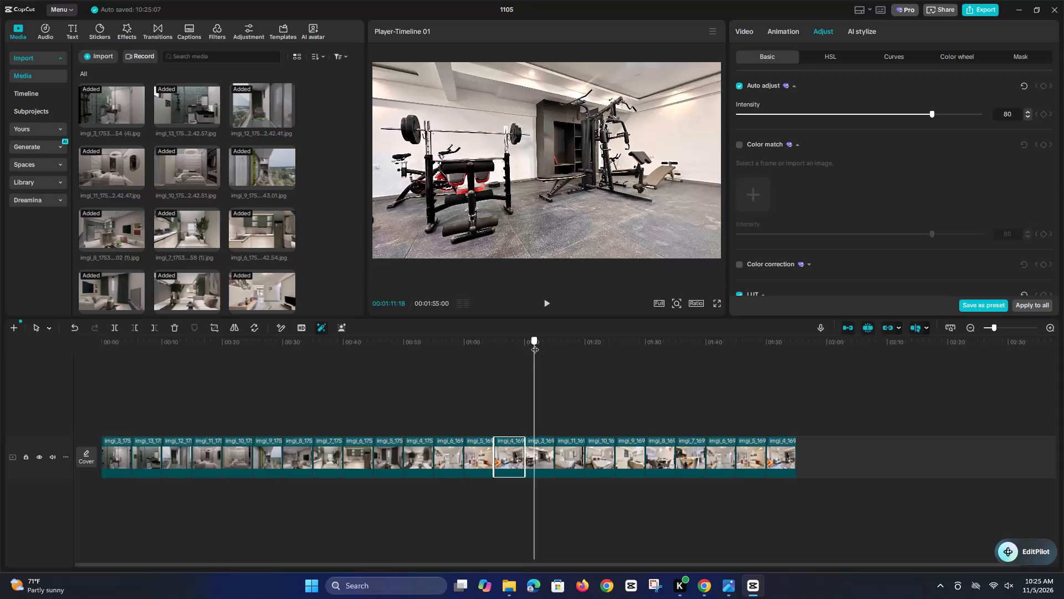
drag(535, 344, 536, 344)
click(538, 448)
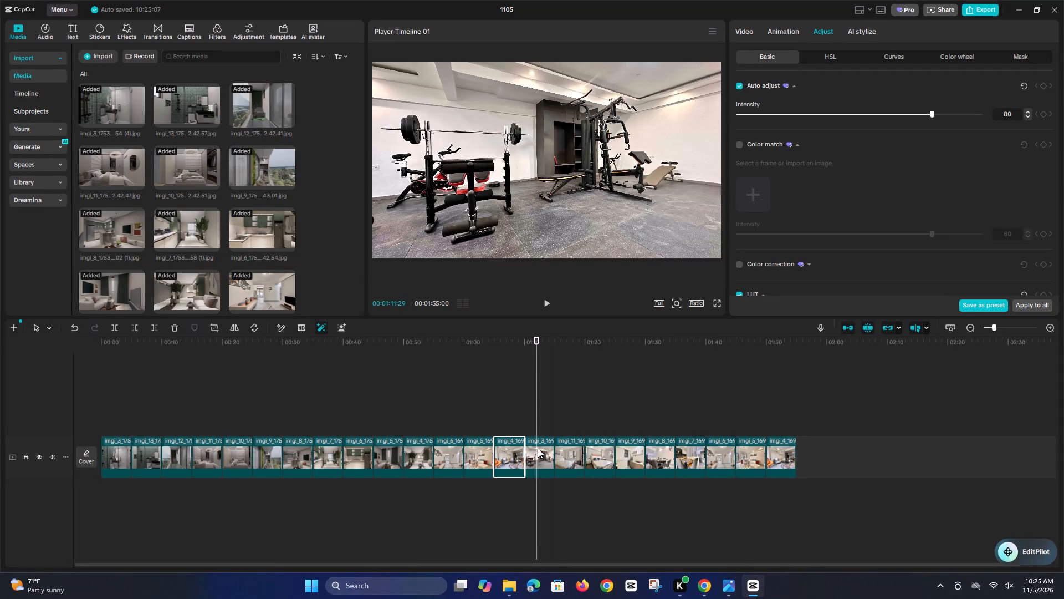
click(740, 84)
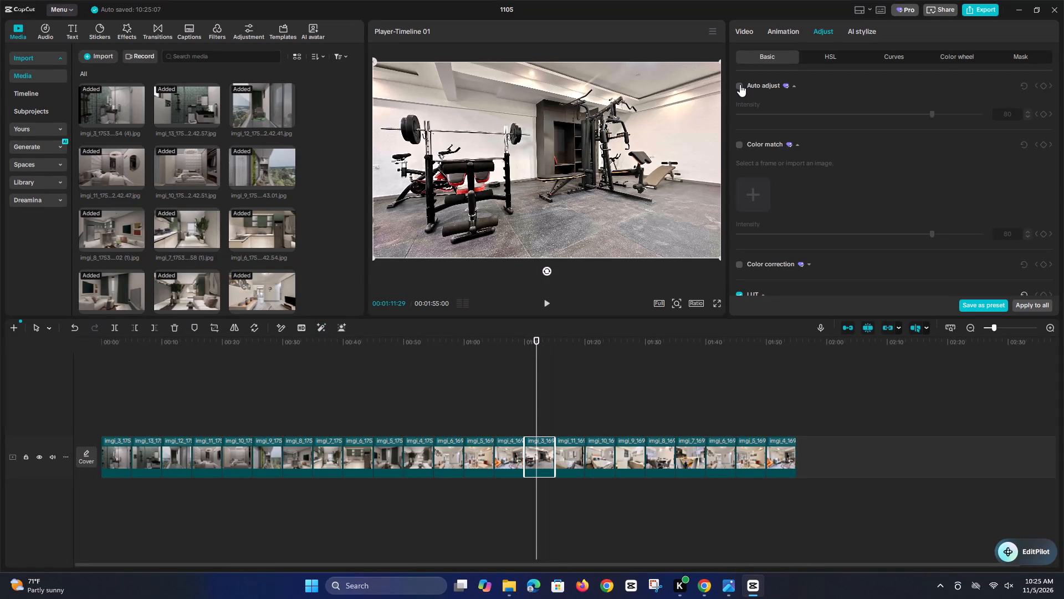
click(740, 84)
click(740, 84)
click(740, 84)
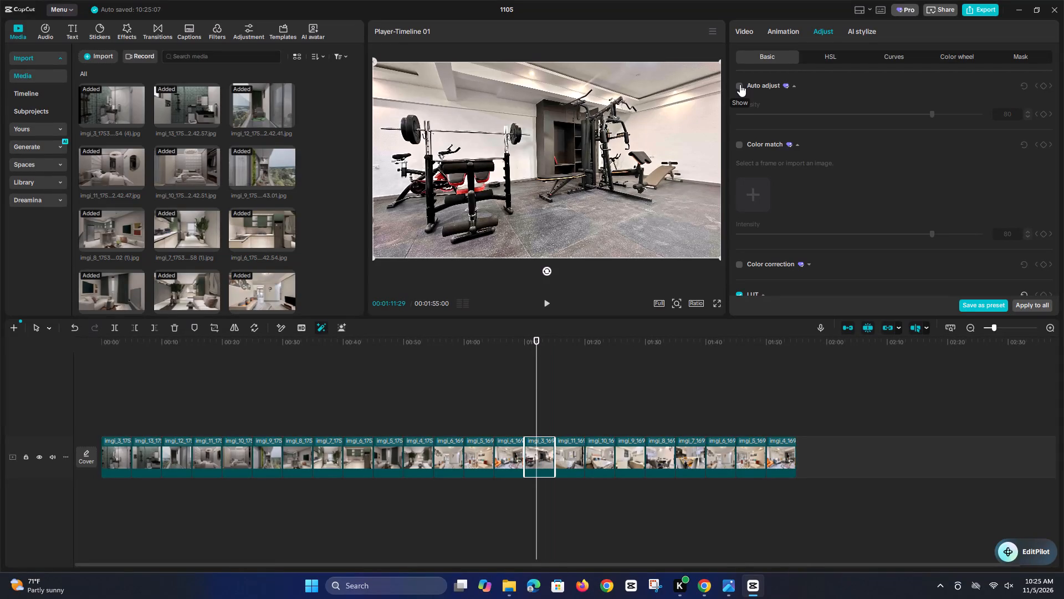
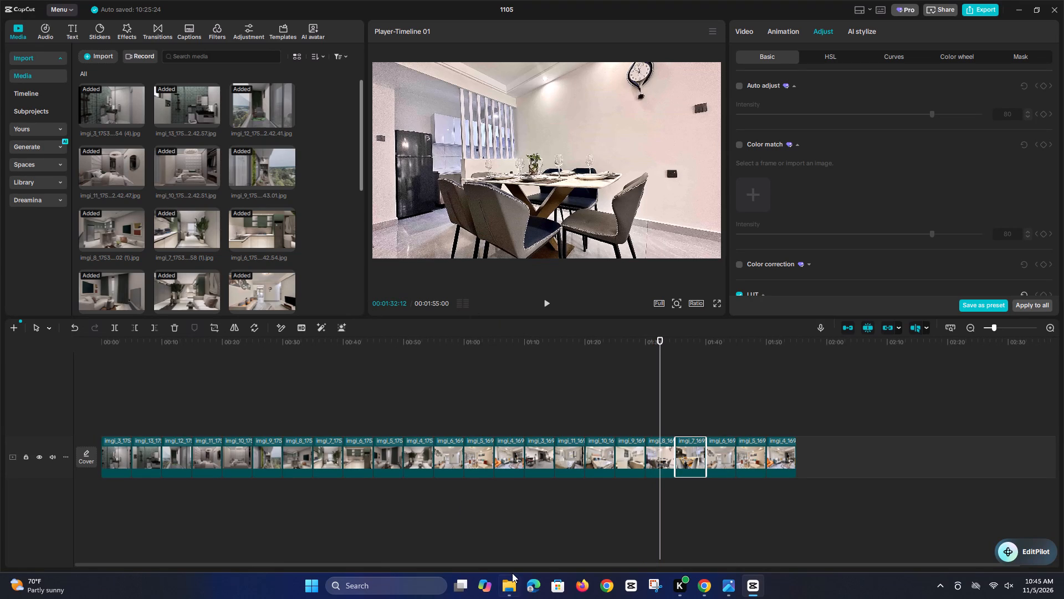
Switch to File Explorer and open the Capital Residence Kilimani apartment folder inside OLD DOWNLOADS.
click(516, 552)
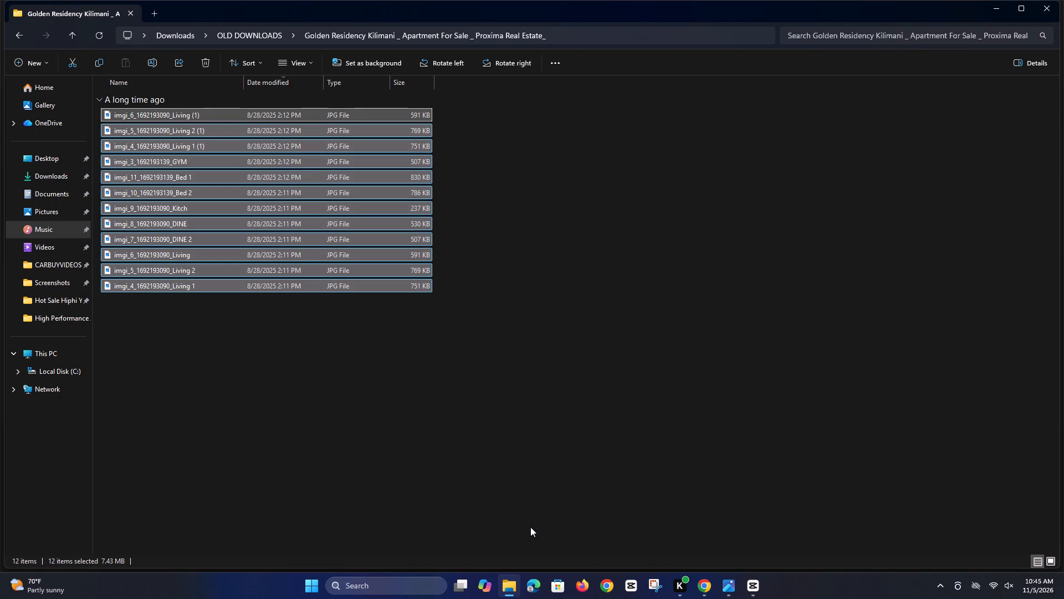
click(273, 34)
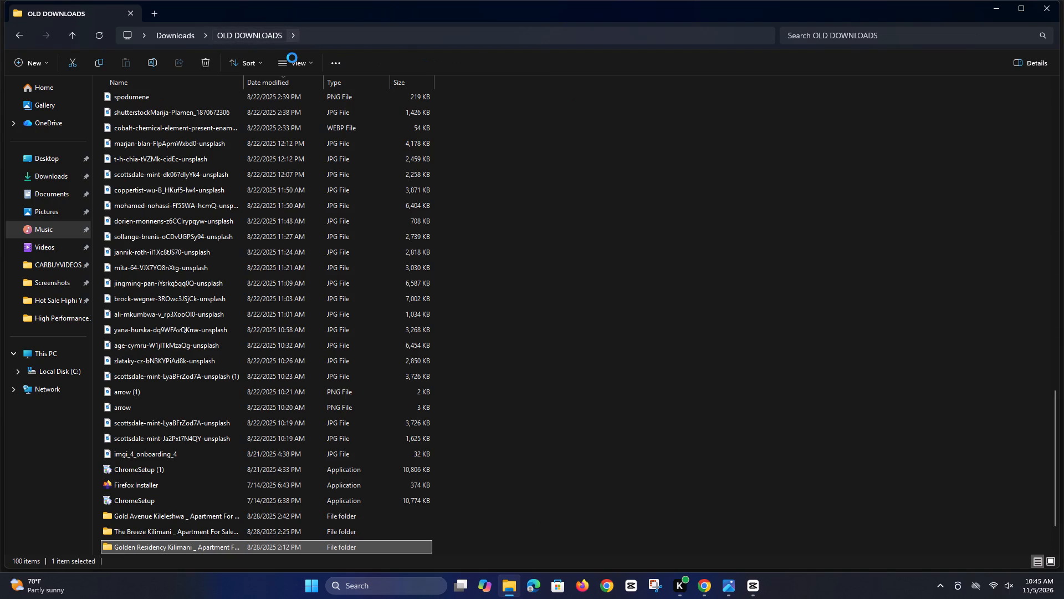
scroll(280, 331, down, 1)
scroll(289, 479, down, 2)
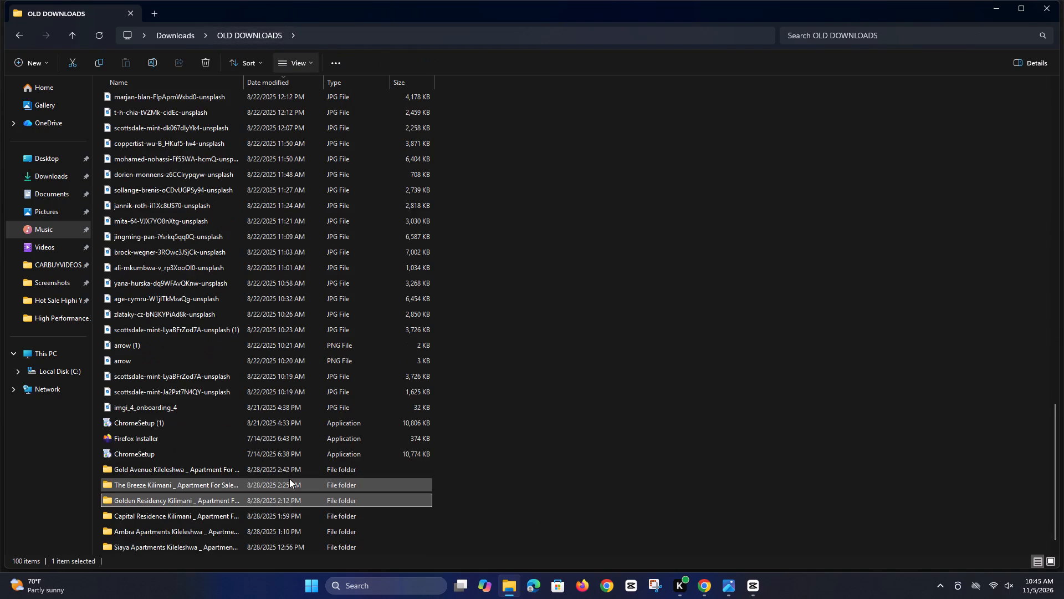
scroll(289, 479, down, 1)
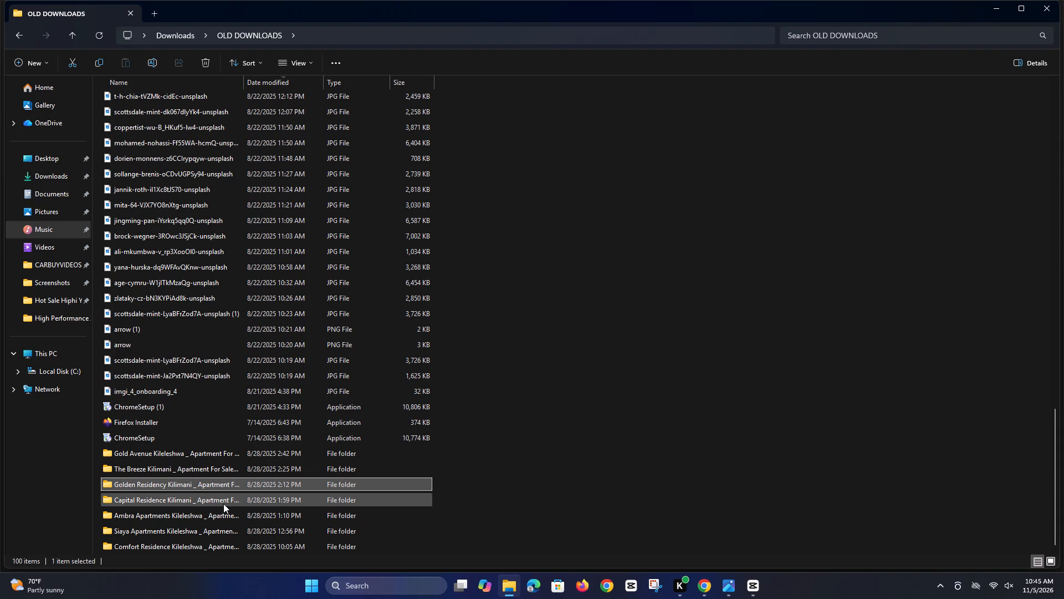
double_click(223, 504)
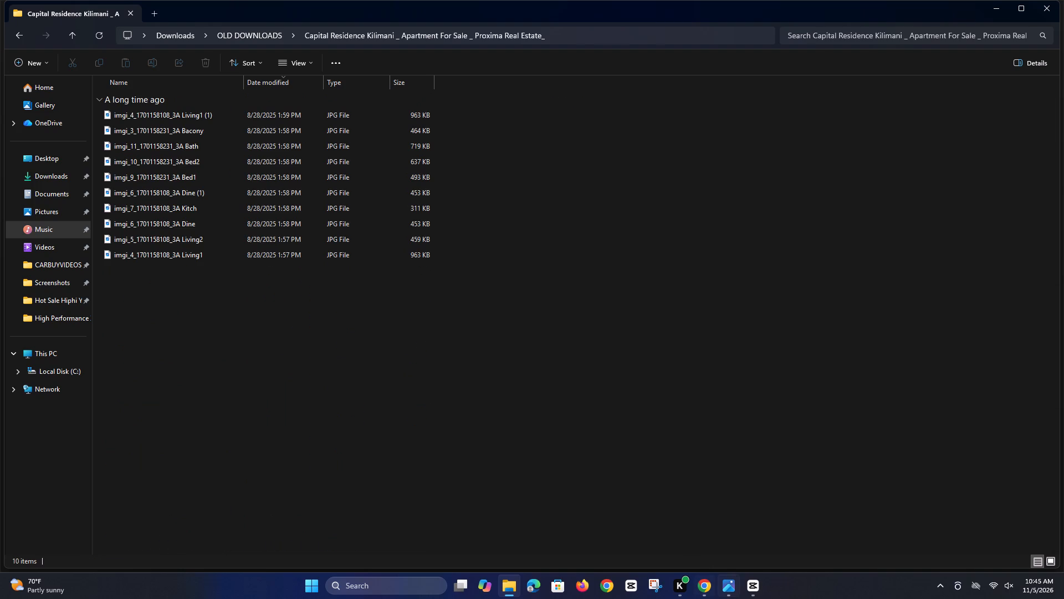
Add all ten photos from the Capital Residence Kilimani folder to the CapCut timeline.
click(755, 585)
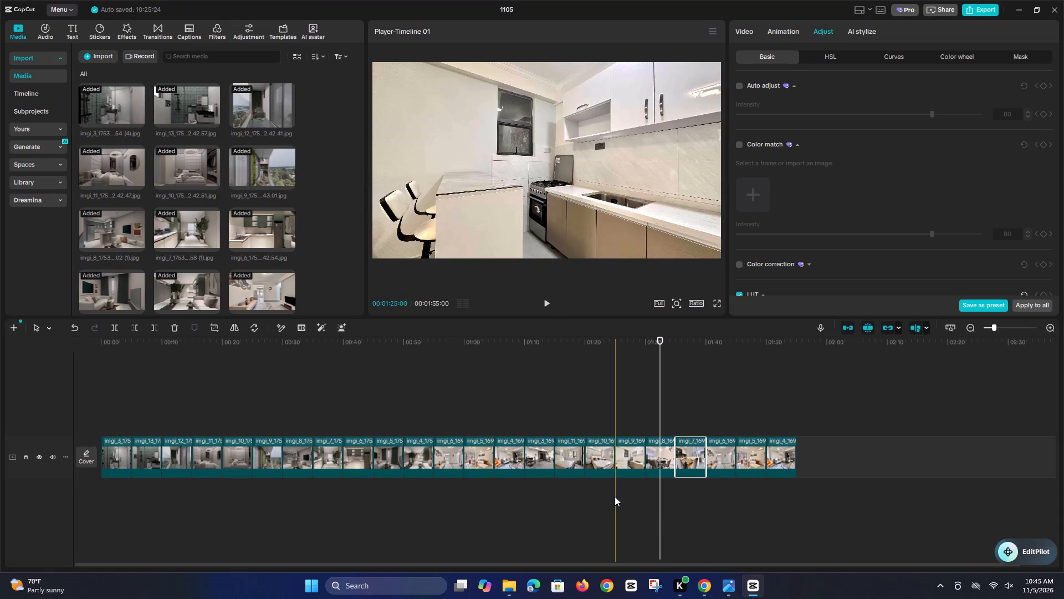
key(ctrl+minus)
key(ctrl+minus)
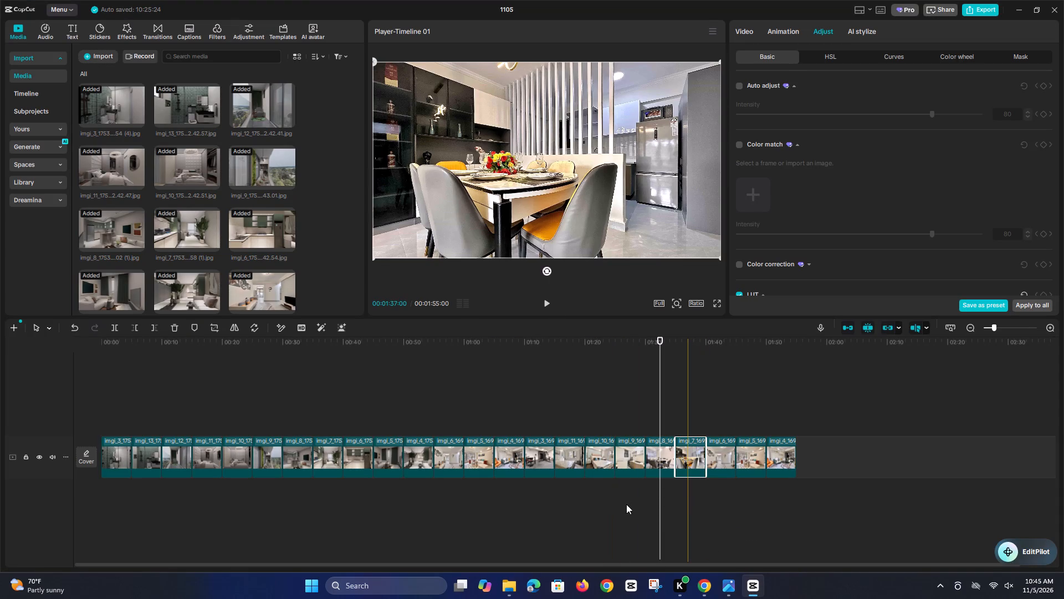
key(ctrl+minus)
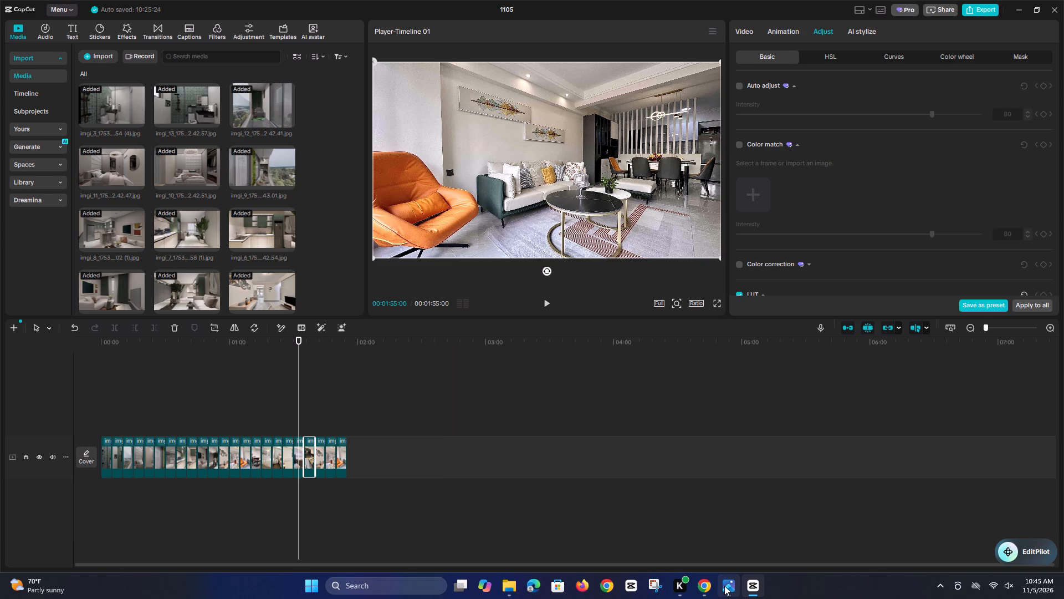
click(509, 590)
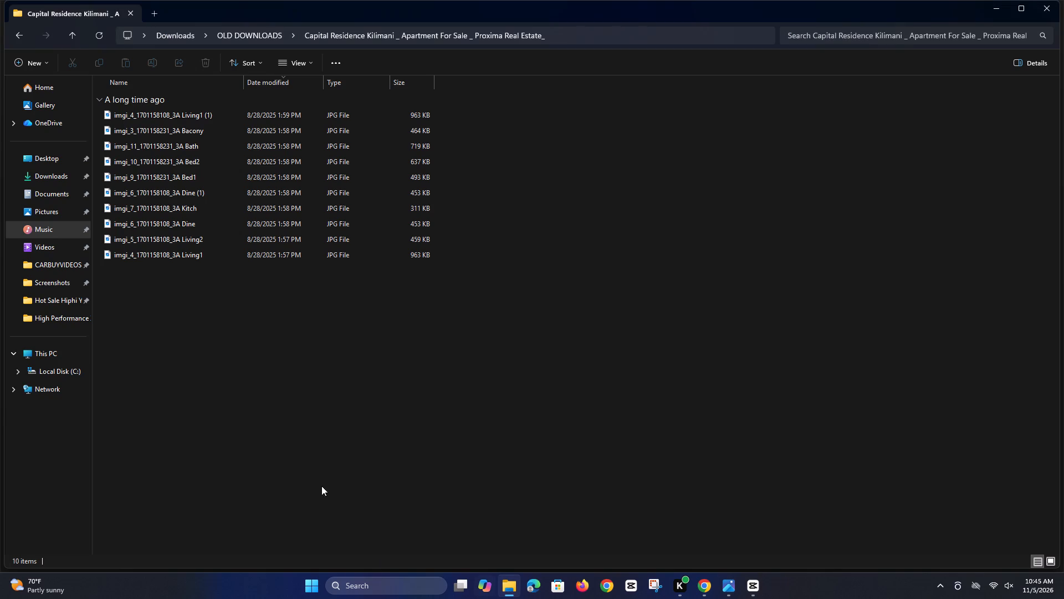
drag(179, 325, 362, 96)
drag(229, 113, 311, 143)
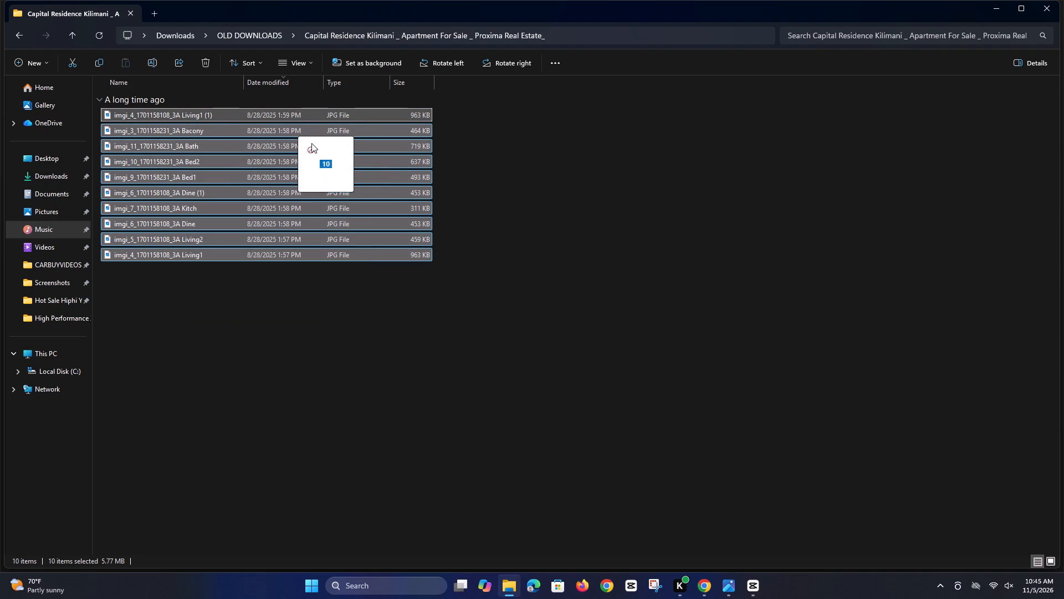
drag(311, 143, 750, 591)
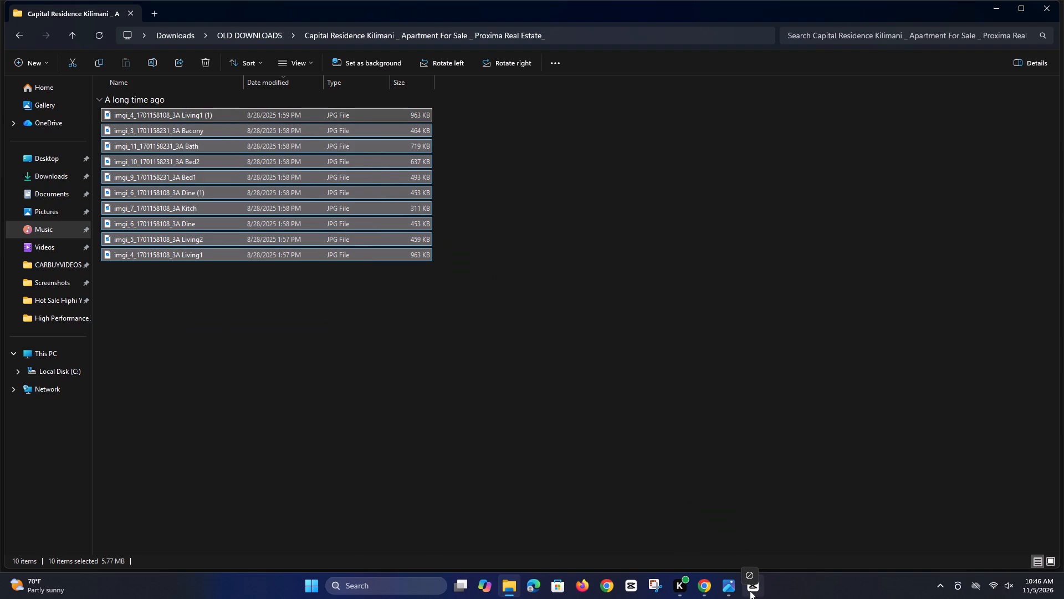
drag(750, 591, 507, 451)
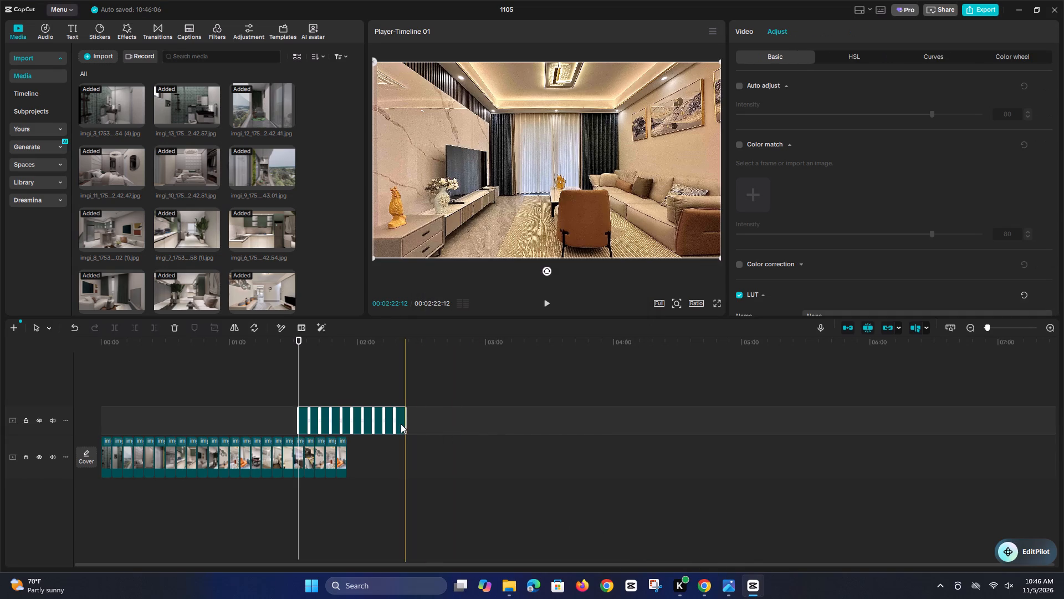
Move the newly added Capital Residence clips to the end of the main track, after the last Golden Residency clip.
drag(401, 424, 493, 463)
click(349, 398)
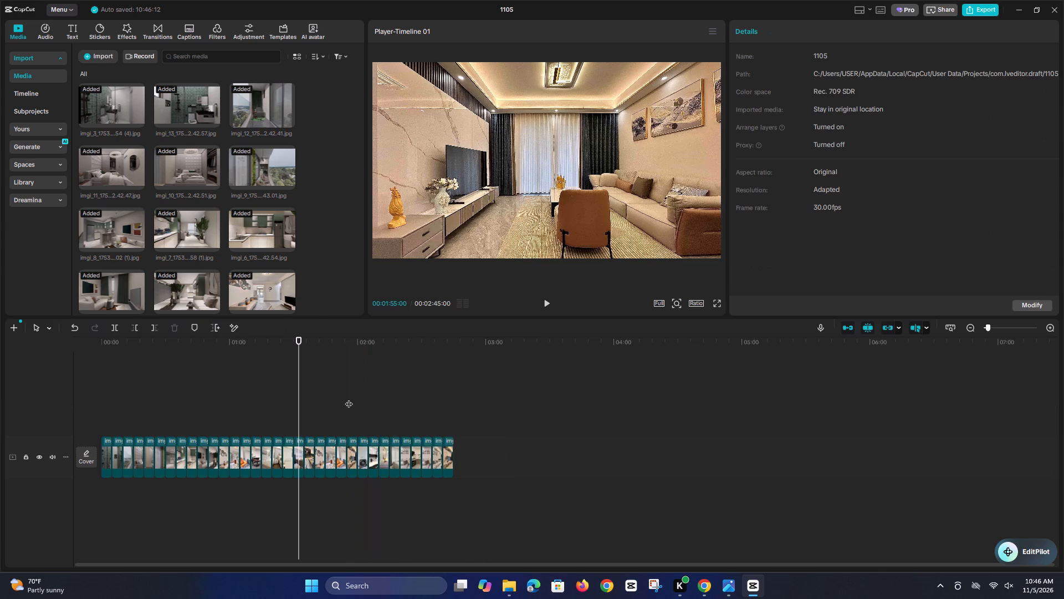
Turn on Auto adjust for the first Capital Residence clip, the living room with the brown armchair, comparing it on and off.
key(ctrl+equal)
key(ctrl+equal)
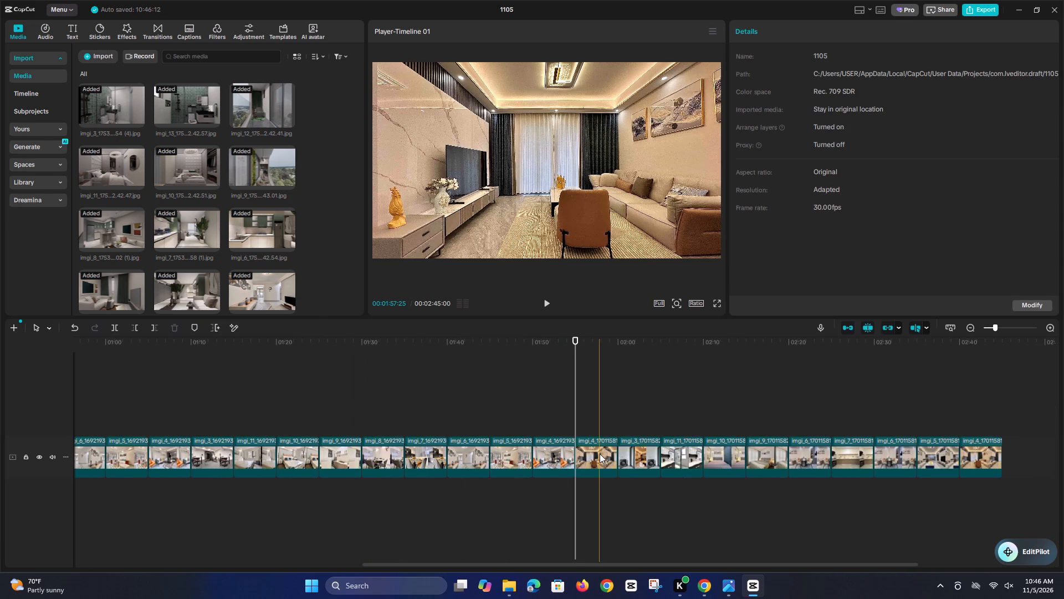
click(600, 454)
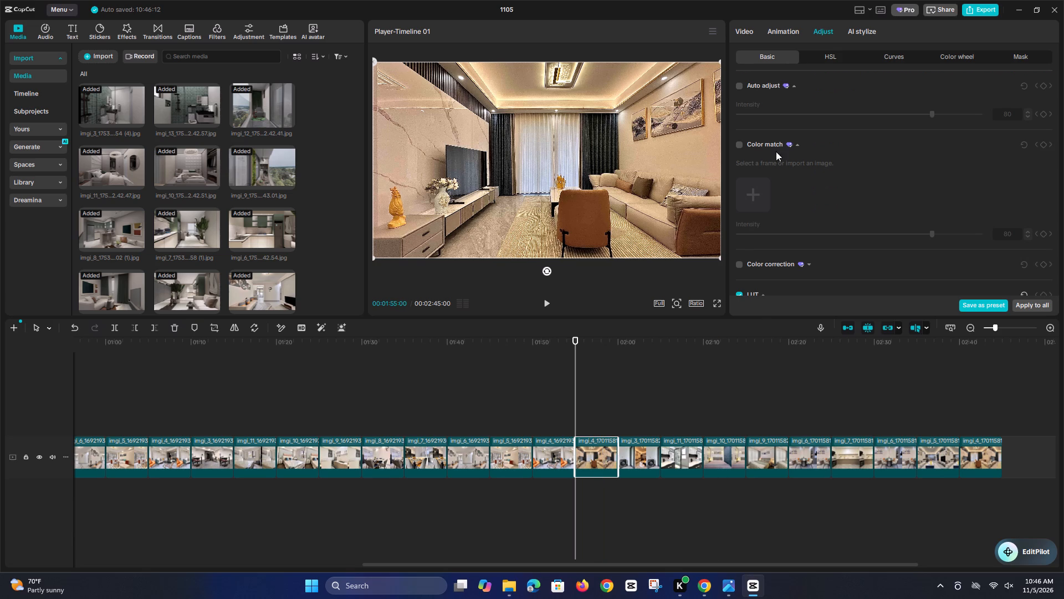
click(740, 85)
click(740, 85)
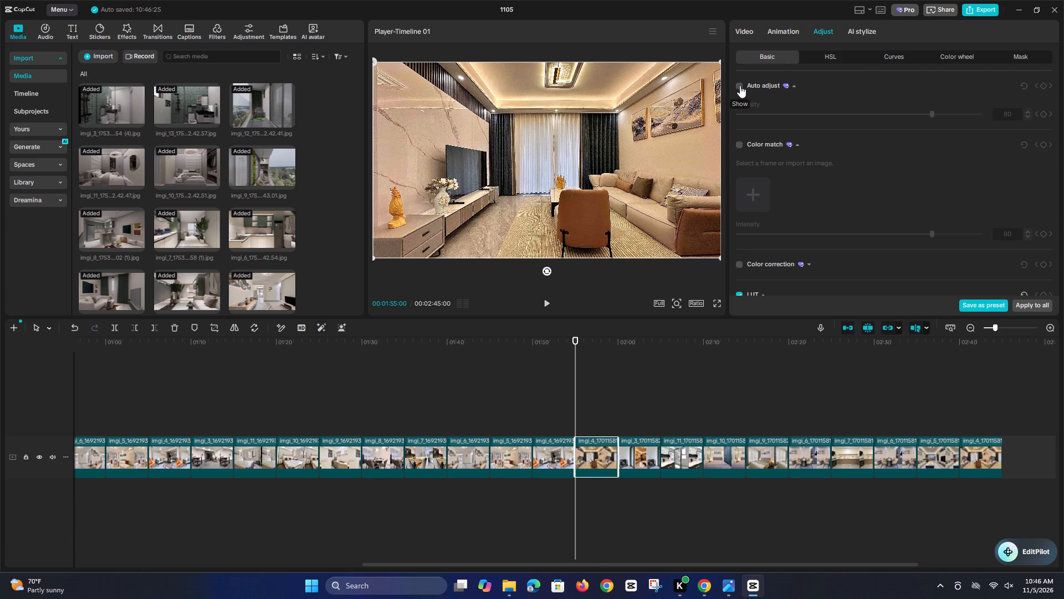
click(740, 85)
Turn on Auto adjust for the balcony clip with the washing machine, comparing it on and off.
click(626, 388)
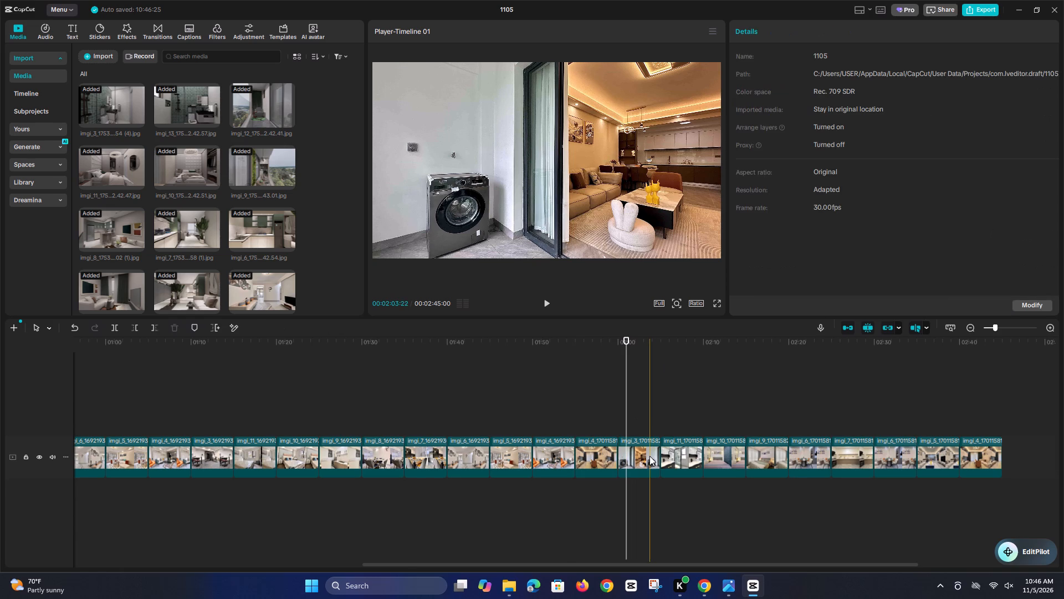
click(649, 456)
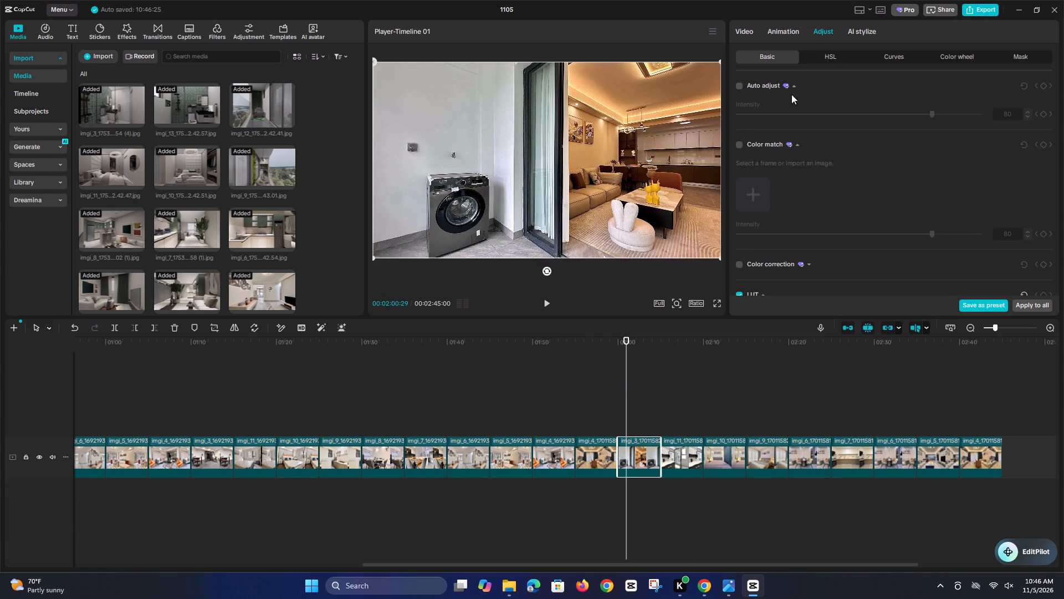
click(741, 88)
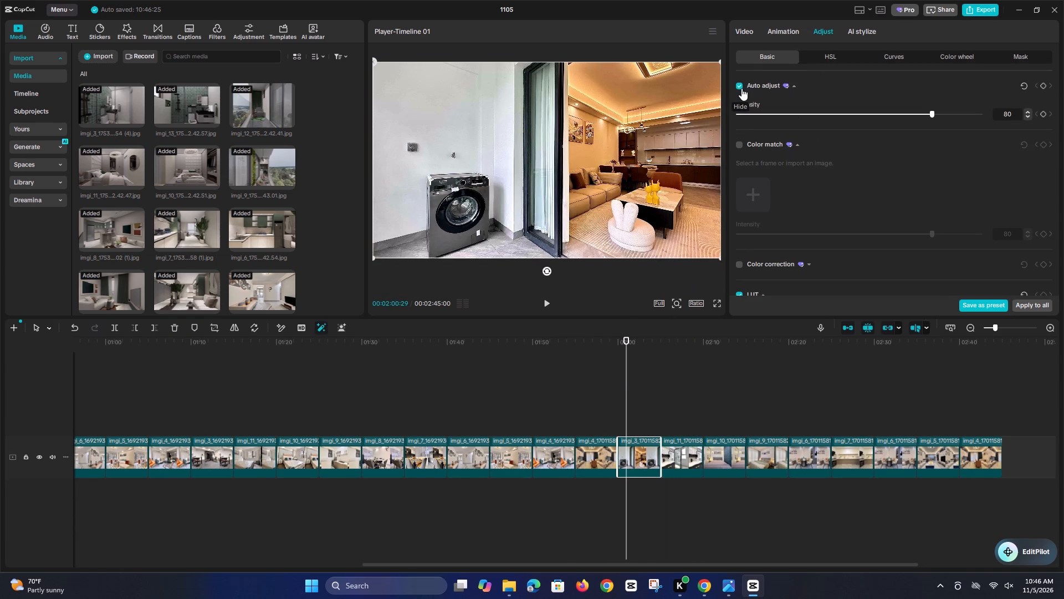
click(741, 88)
click(741, 88)
Turn on Auto adjust for the bathroom clip with the glass shower, comparing it on and off.
drag(627, 338, 672, 344)
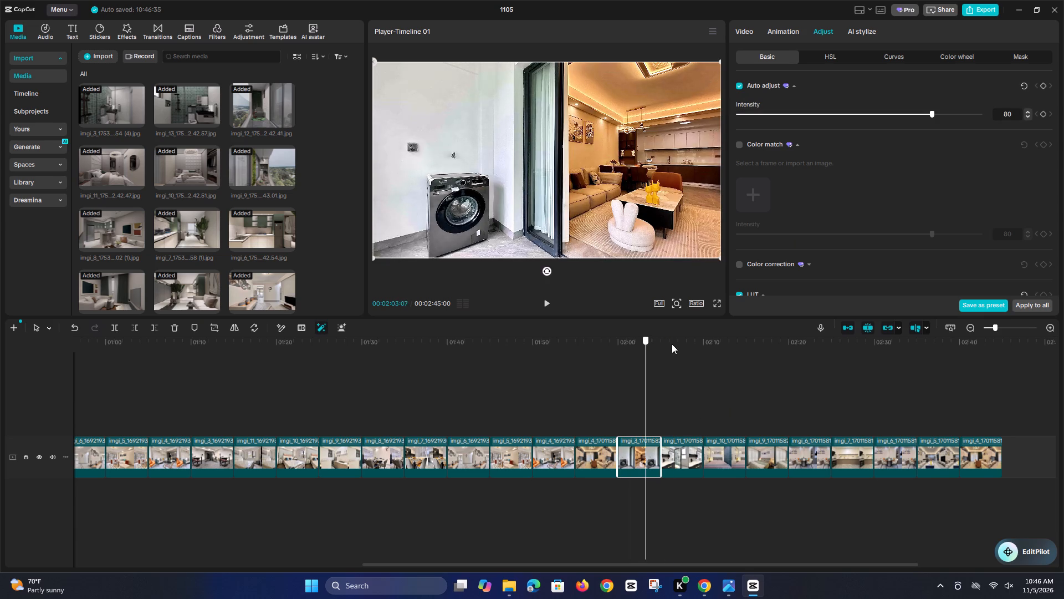
drag(672, 344, 679, 347)
click(690, 454)
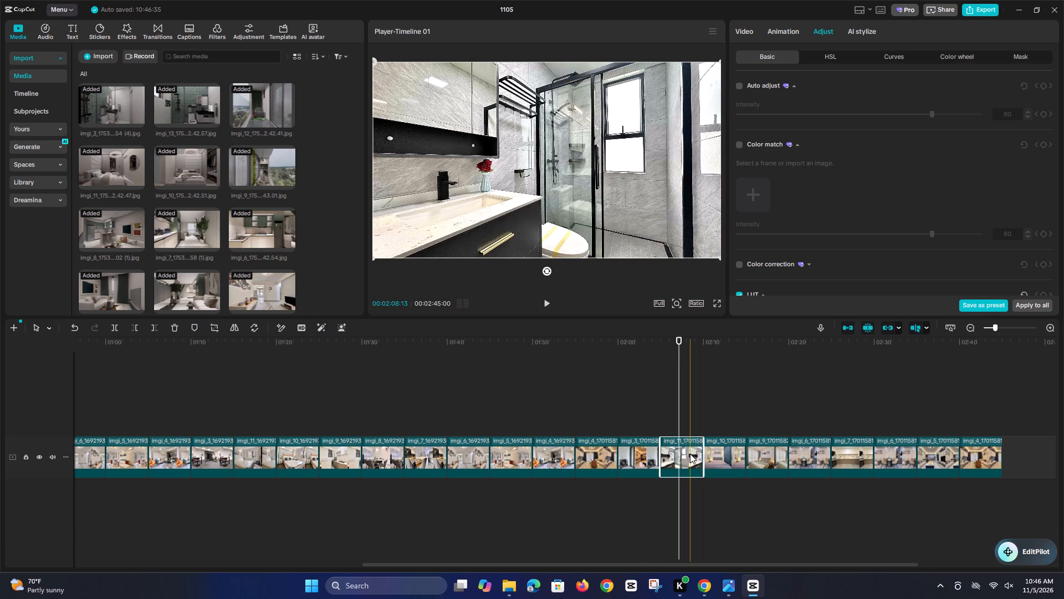
click(740, 85)
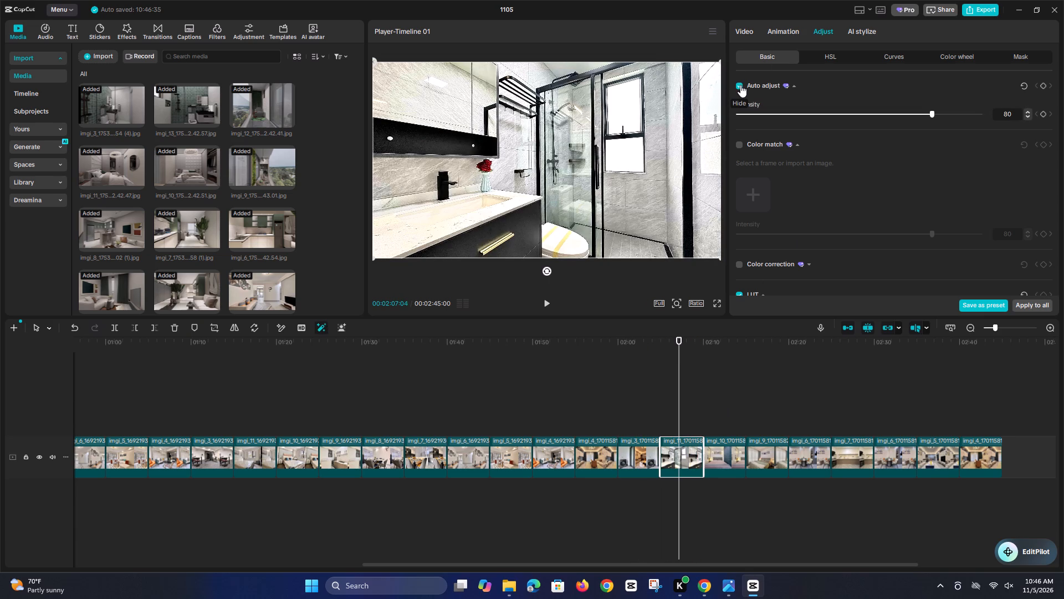
click(740, 85)
click(740, 85)
Turn on Auto adjust for the bedroom clip with the blue curtains, comparing it on and off.
drag(680, 340, 715, 347)
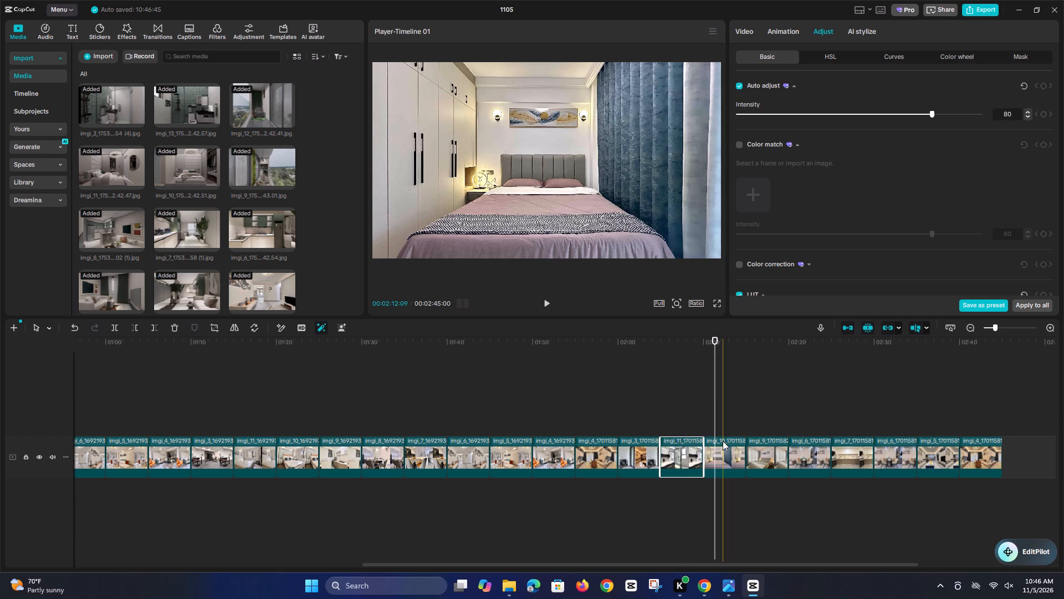
click(723, 445)
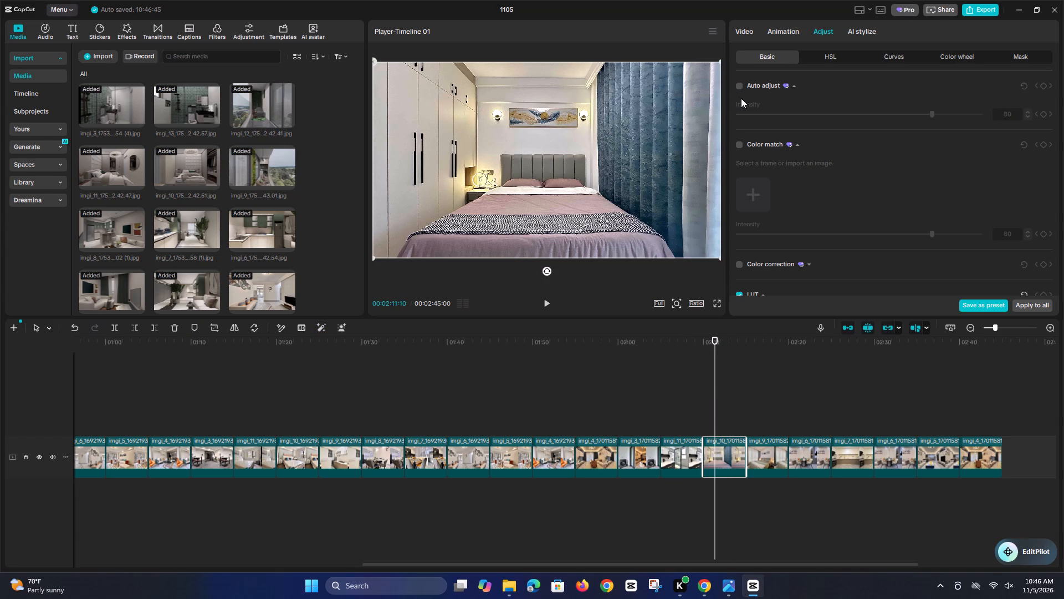
click(739, 87)
click(739, 87)
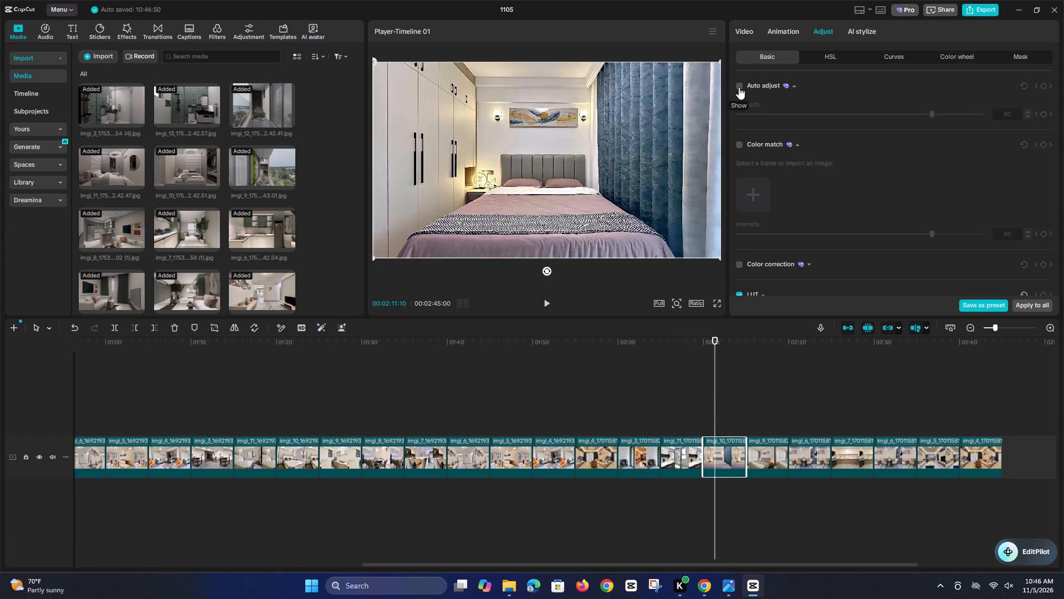
click(739, 87)
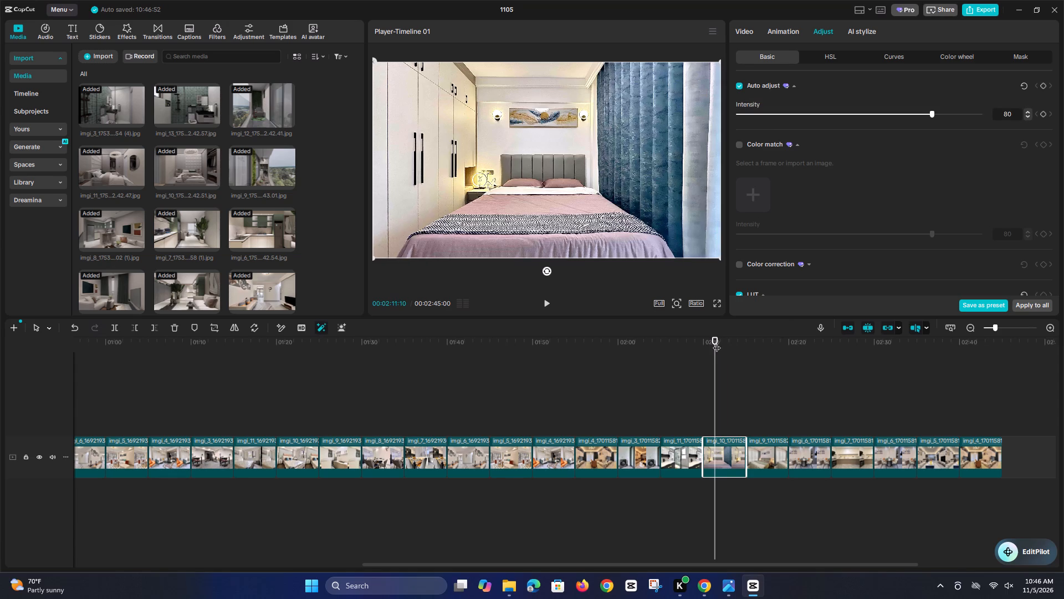
Turn on Auto adjust for the bedroom clip with the green bedding, comparing it on and off.
drag(717, 341, 756, 351)
click(766, 468)
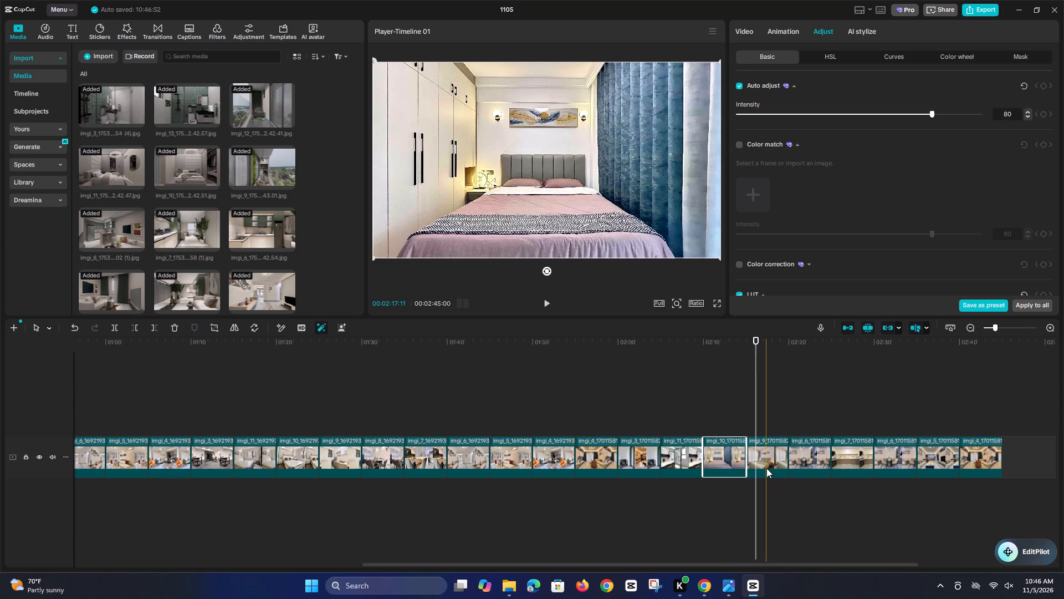
click(738, 84)
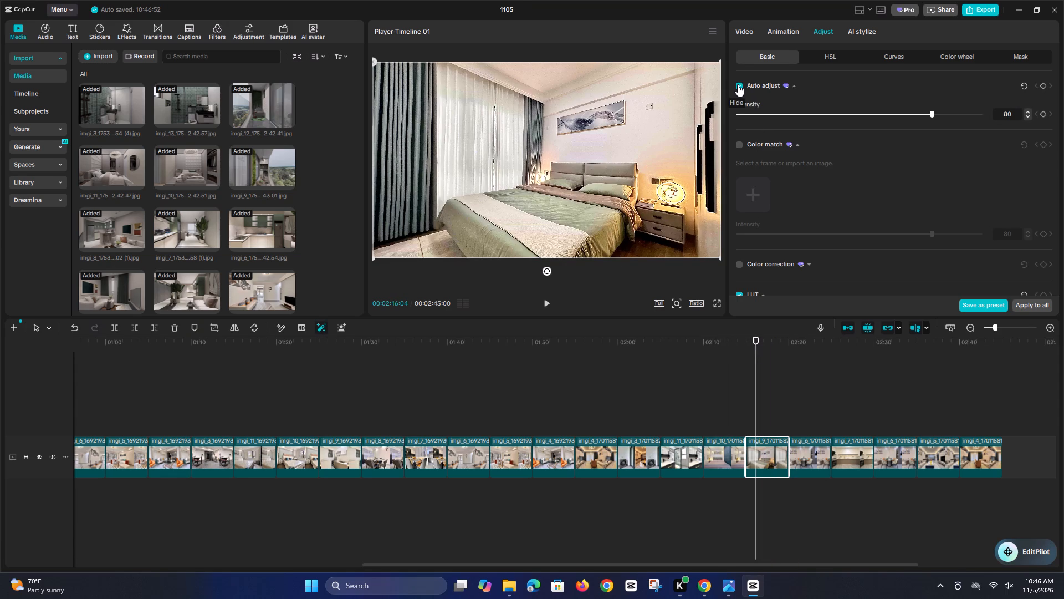
click(738, 84)
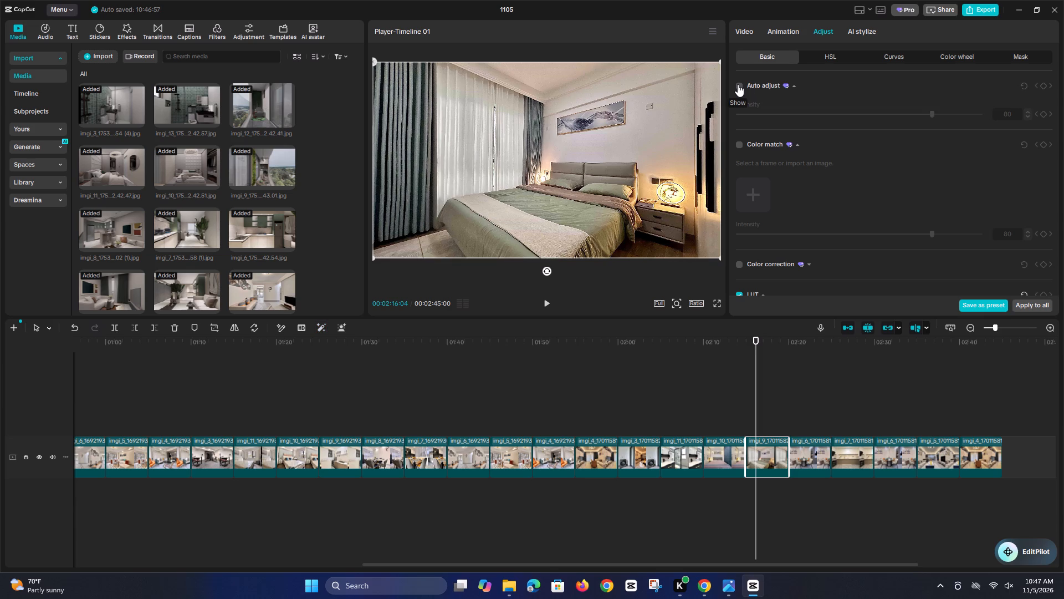
click(738, 84)
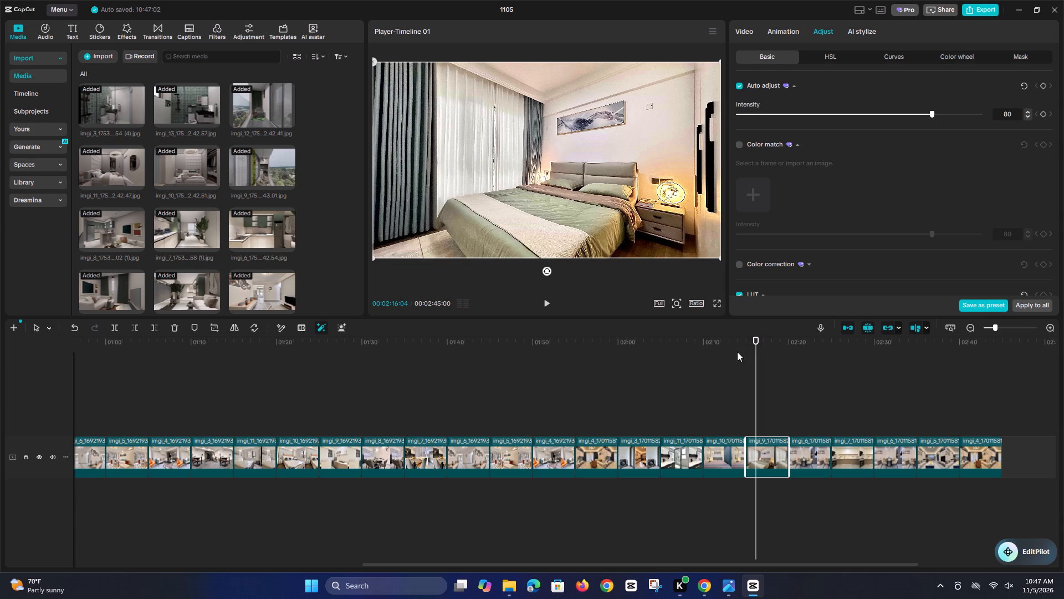
Turn on Auto adjust for the first dining area clip after the green-bedding bedroom, comparing it on and off.
drag(758, 342, 802, 347)
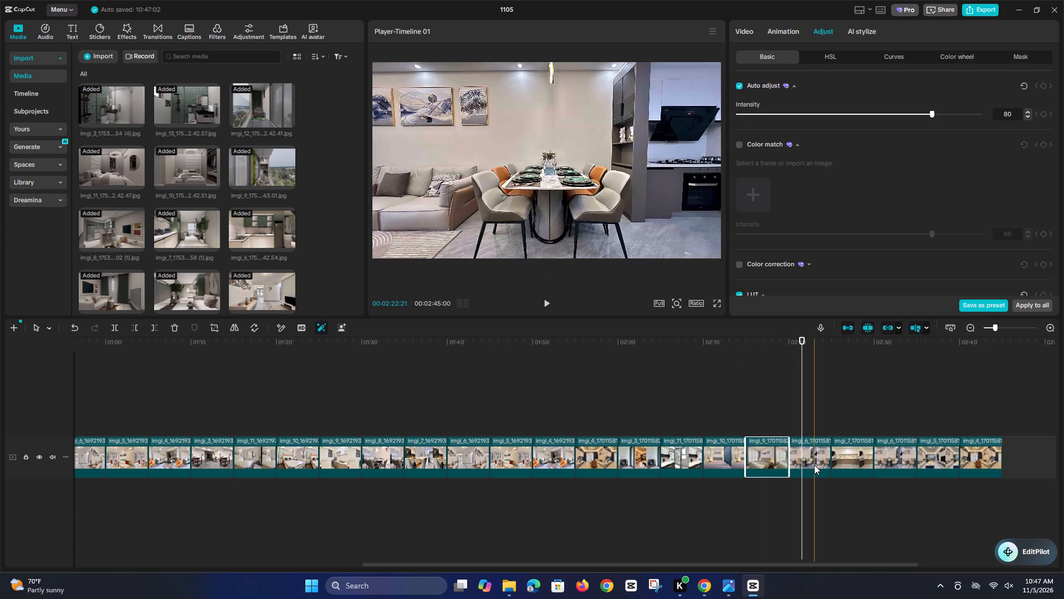
click(814, 465)
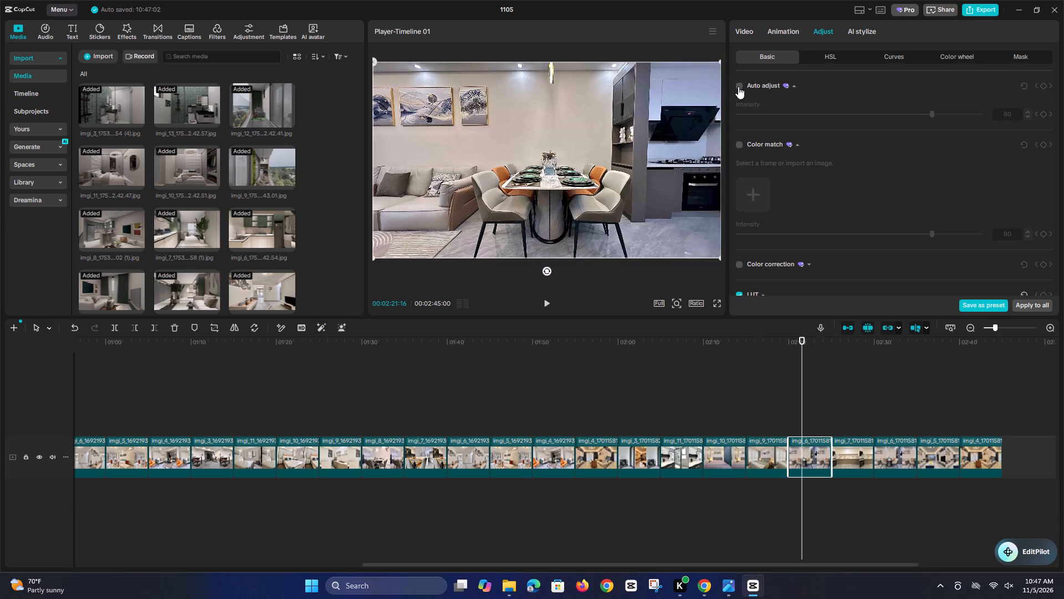
click(738, 87)
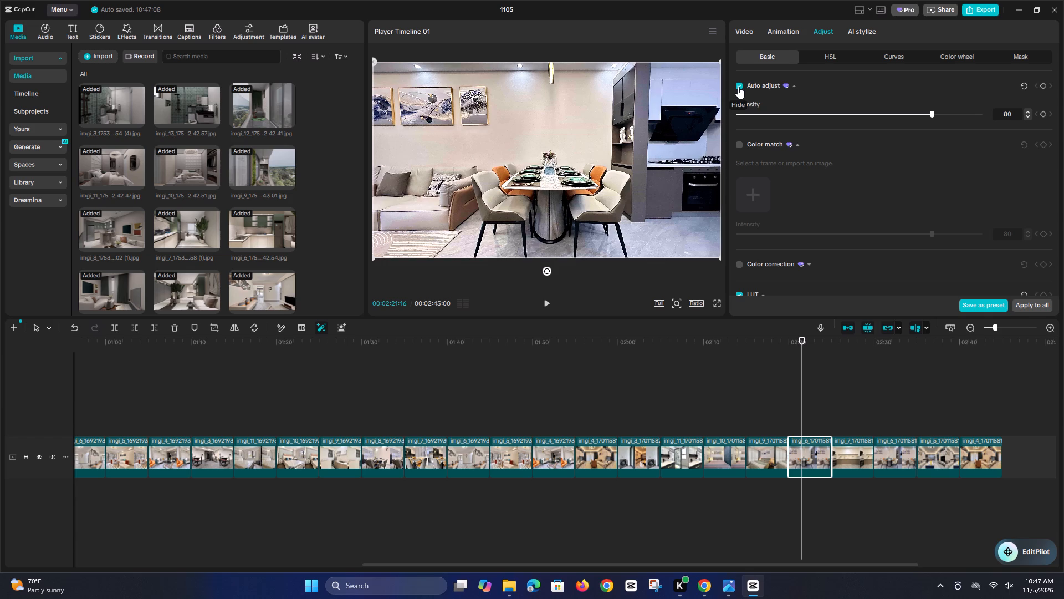
click(738, 87)
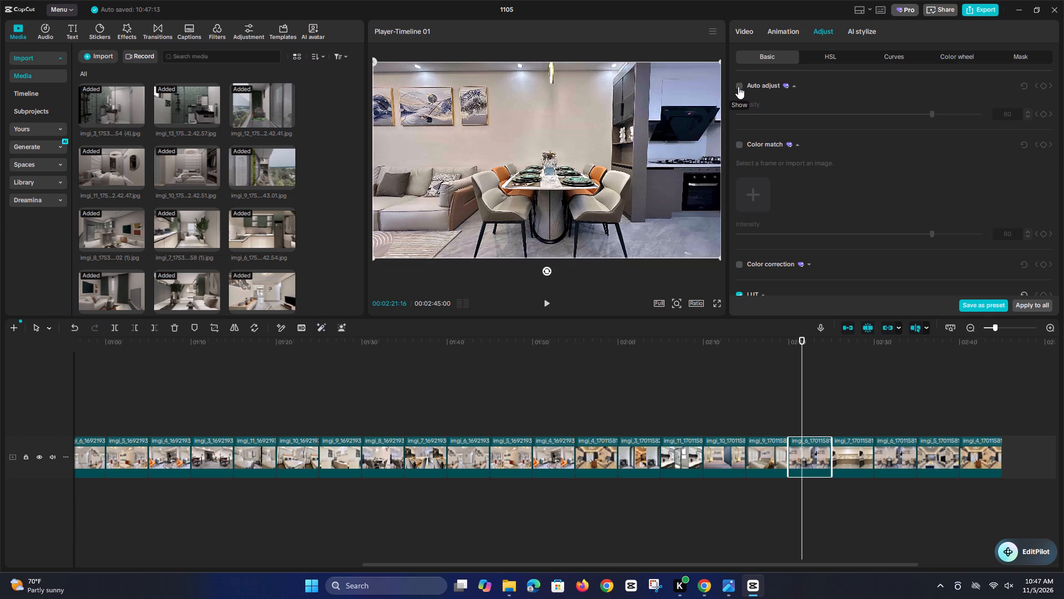
click(738, 87)
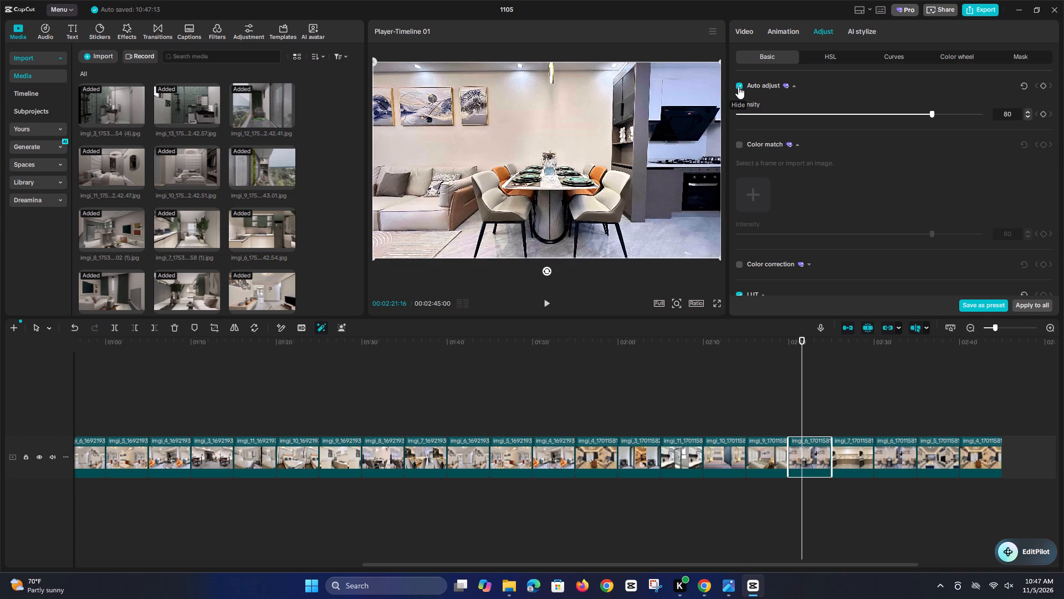
Turn on Auto adjust for the kitchen clip with the brown lower cabinets, comparing it on and off.
drag(816, 342, 852, 348)
click(854, 460)
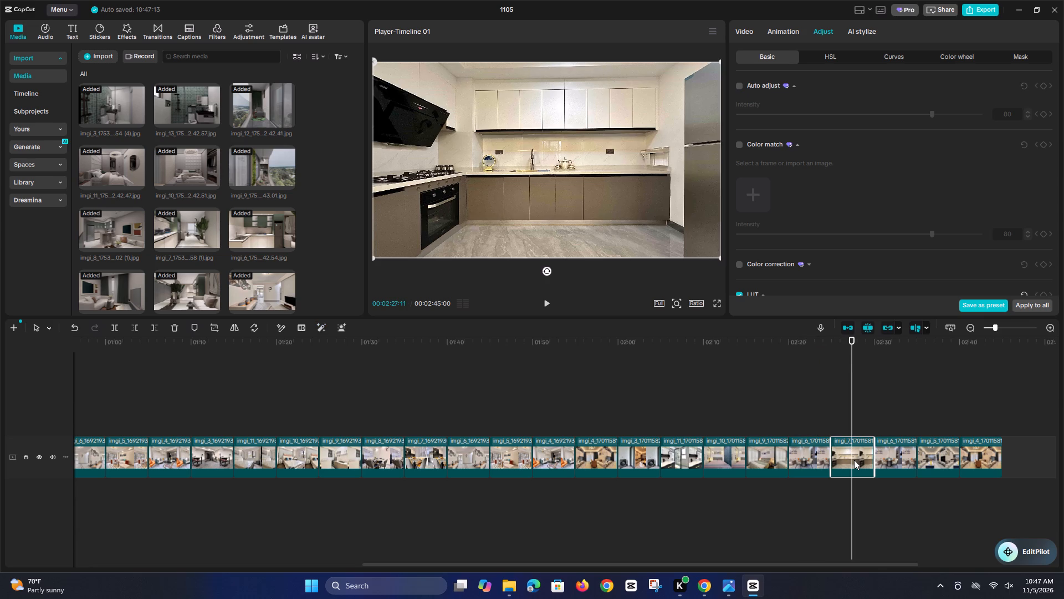
click(740, 87)
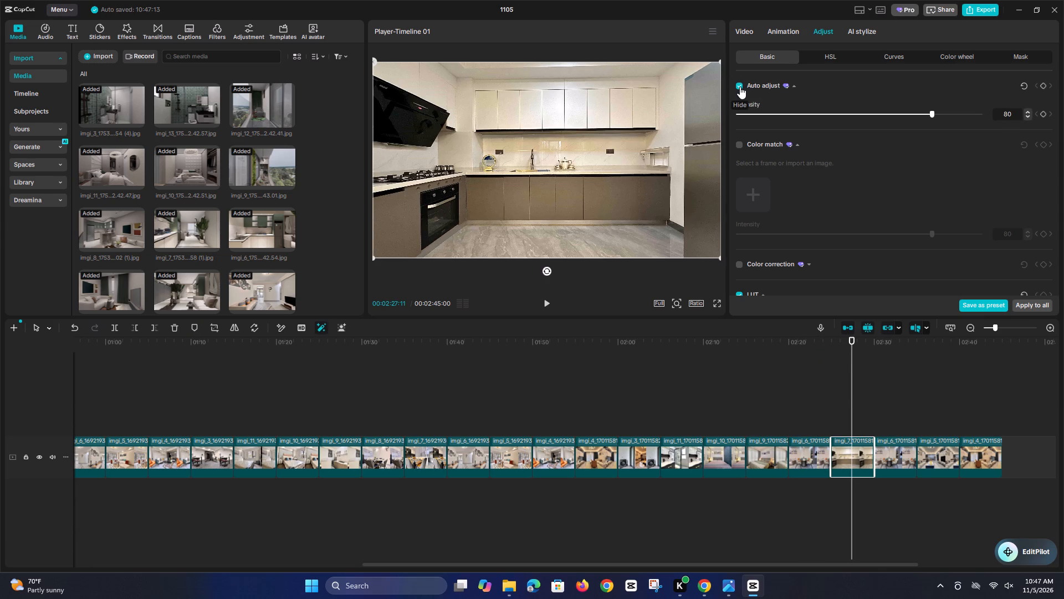
click(740, 87)
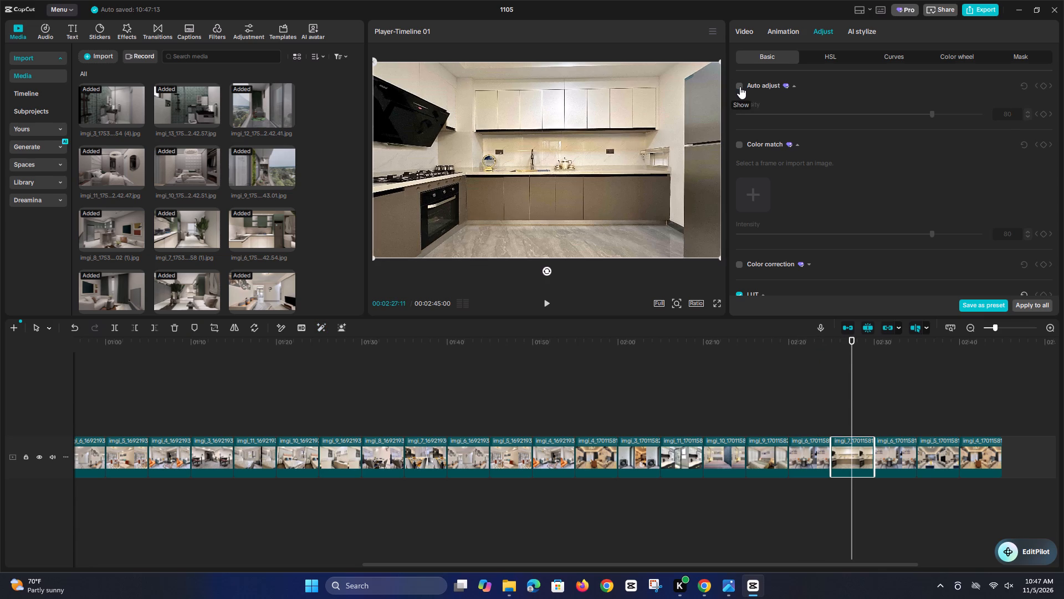
click(740, 87)
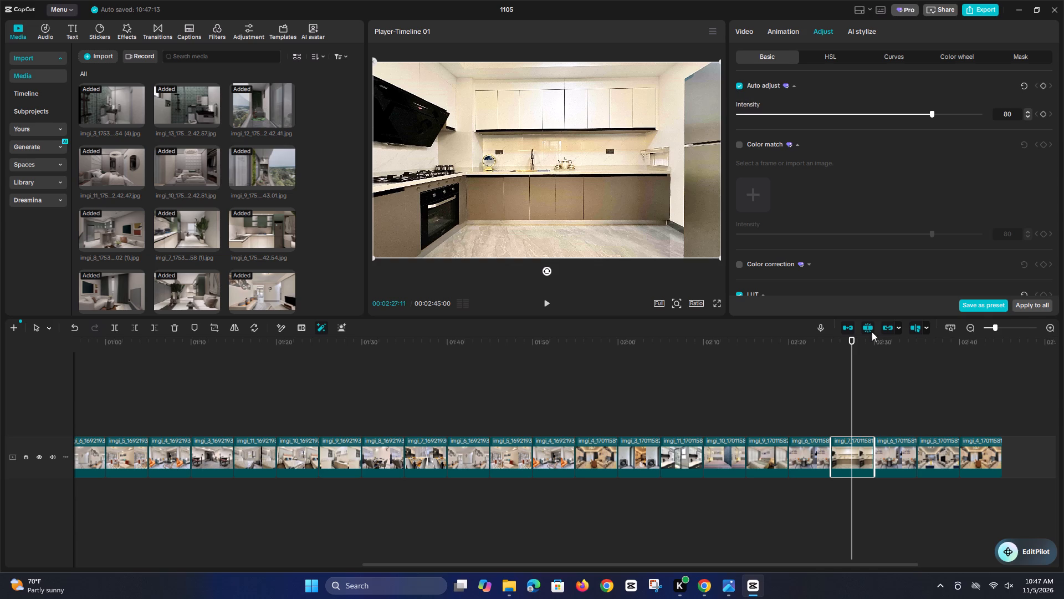
Turn on Auto adjust for the repeated dining area clip after the kitchen clip, comparing it on and off.
drag(852, 339, 898, 353)
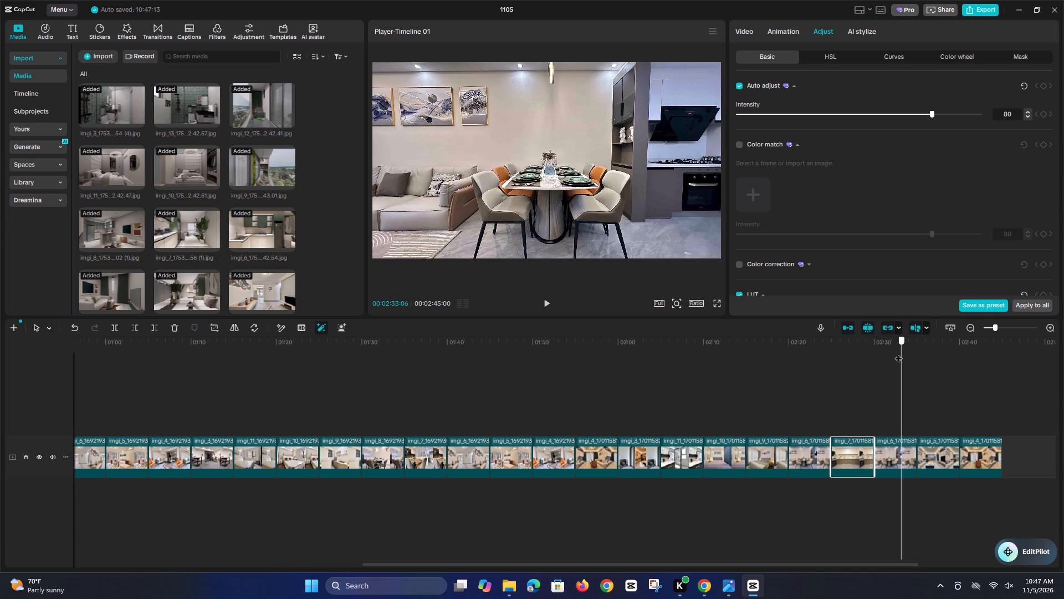
drag(898, 353, 897, 353)
click(905, 458)
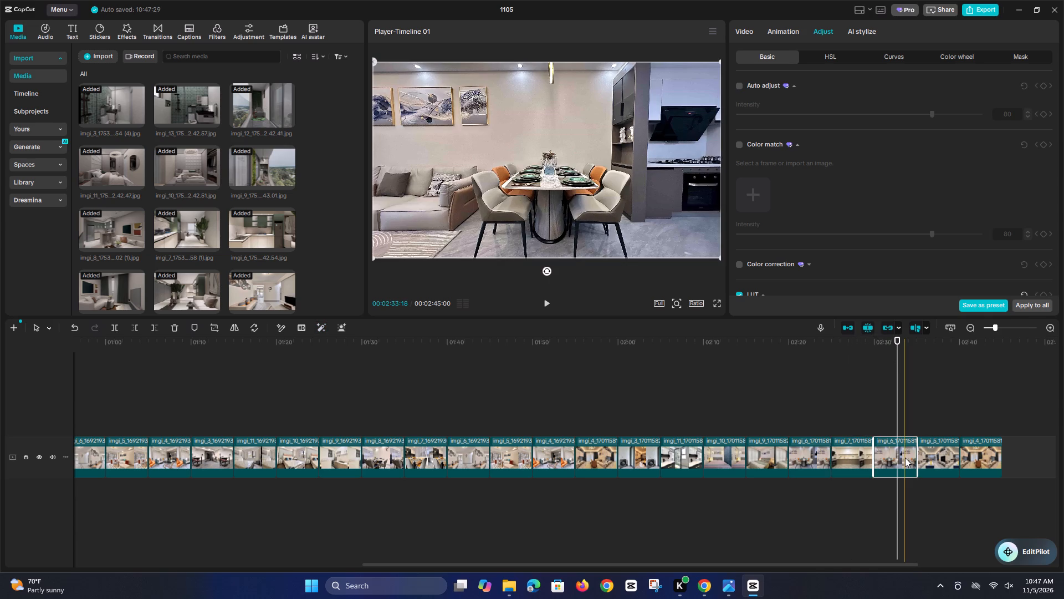
click(739, 85)
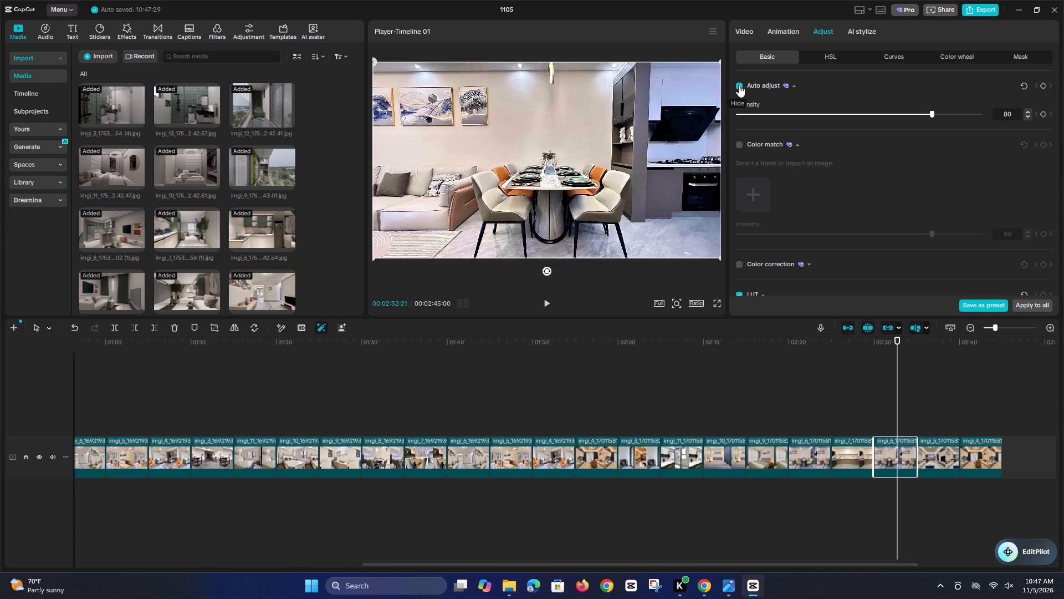
click(739, 85)
click(739, 85)
Turn on Auto adjust for the living room clip with the yellow ornament on the coffee table, comparing it on and off.
drag(898, 344, 912, 345)
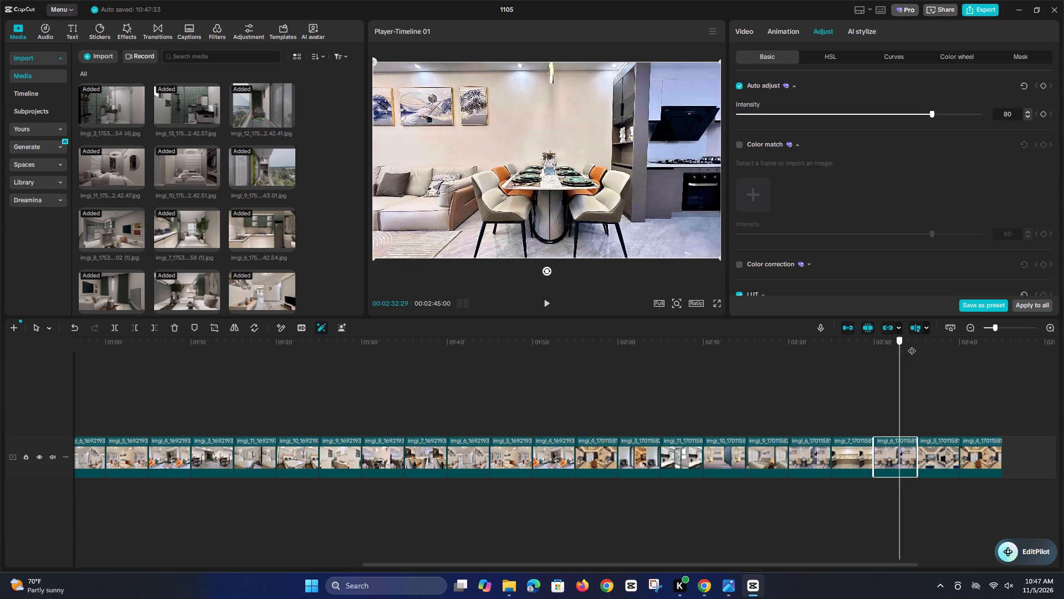
drag(912, 345, 935, 351)
click(944, 462)
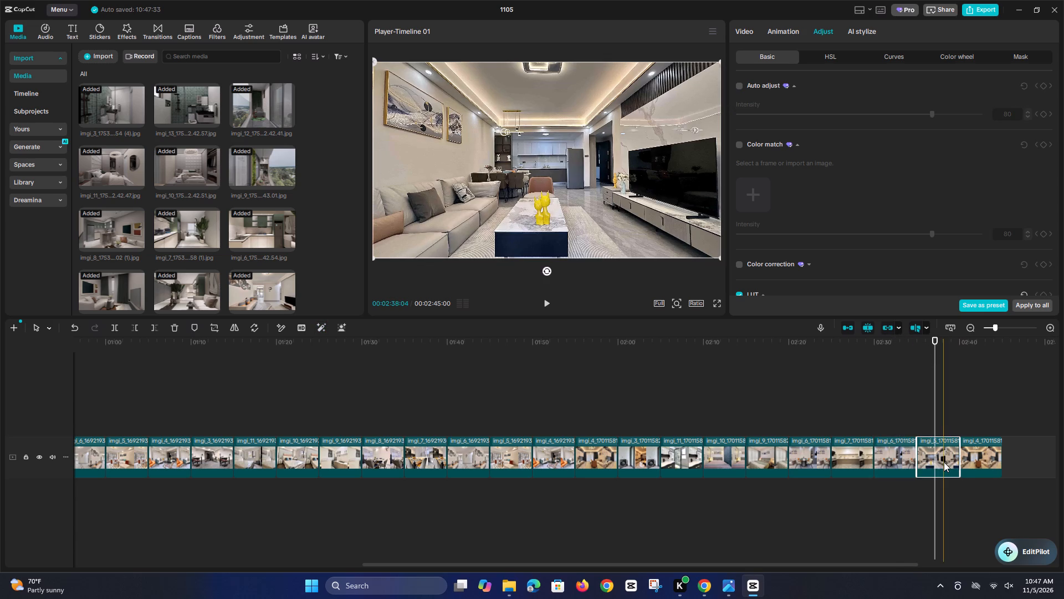
click(739, 86)
click(739, 86)
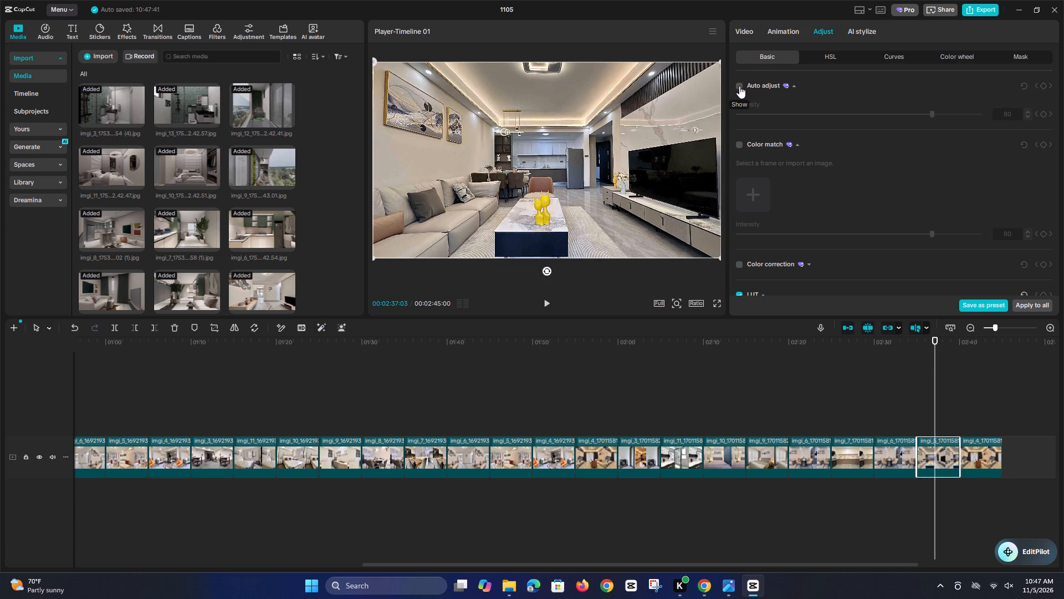
click(739, 86)
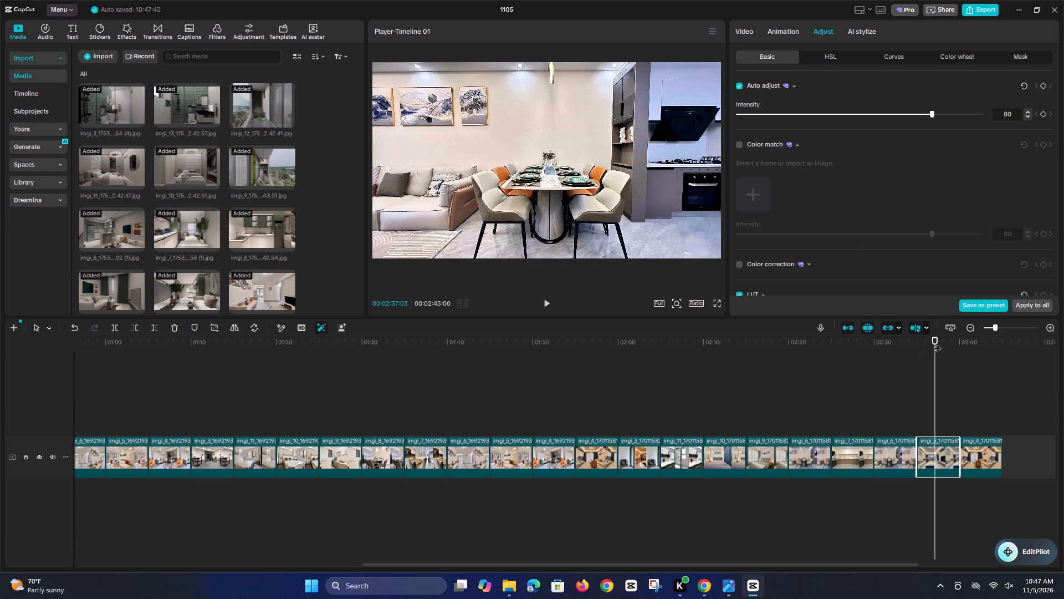
Turn on Auto adjust for the last clip, the living room with the brown armchair, comparing it on and off.
drag(937, 340, 979, 344)
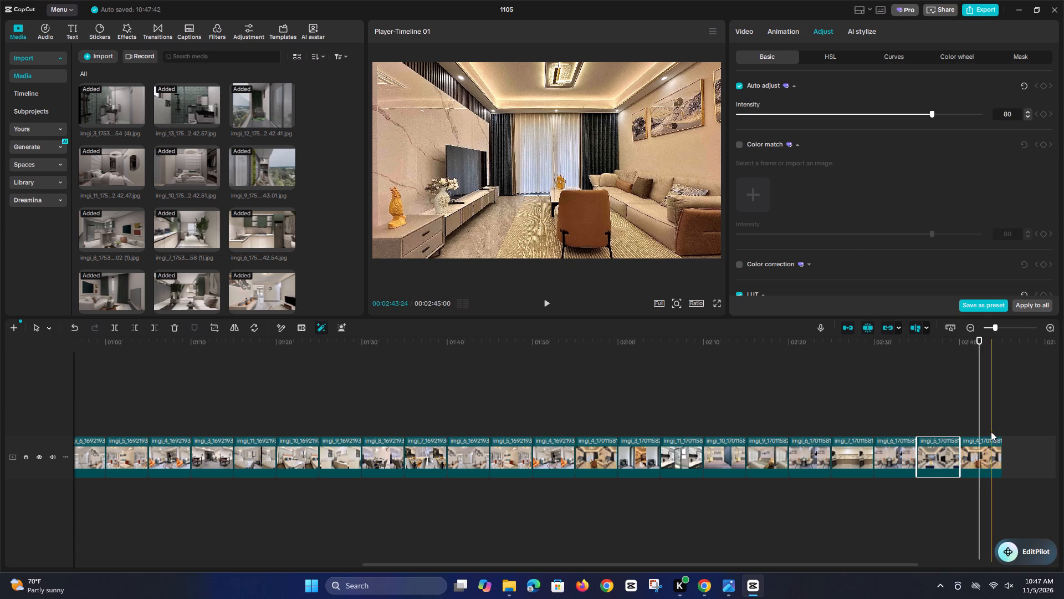
click(984, 444)
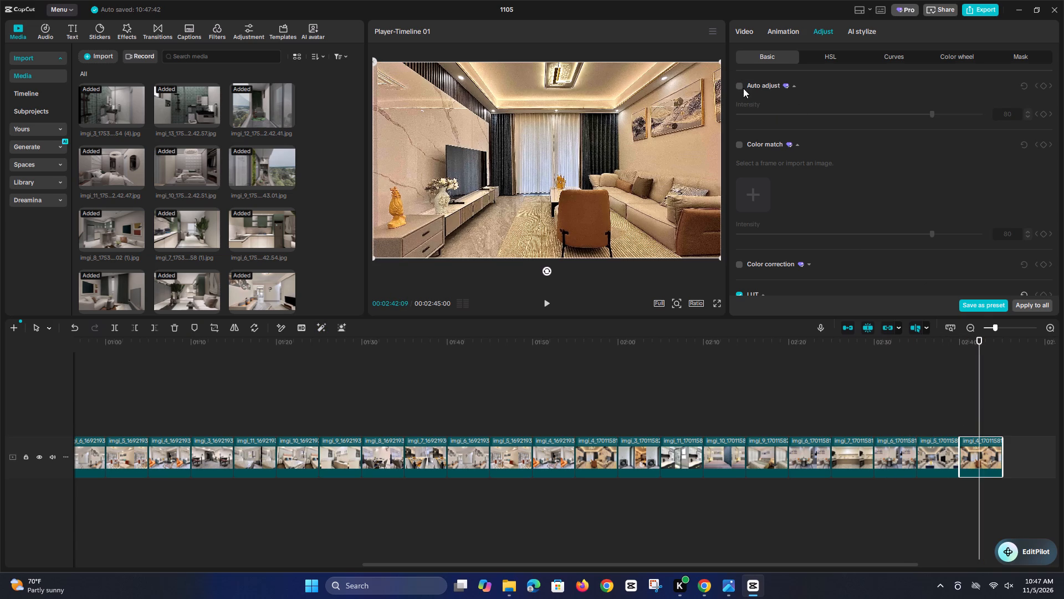
click(739, 88)
click(739, 88)
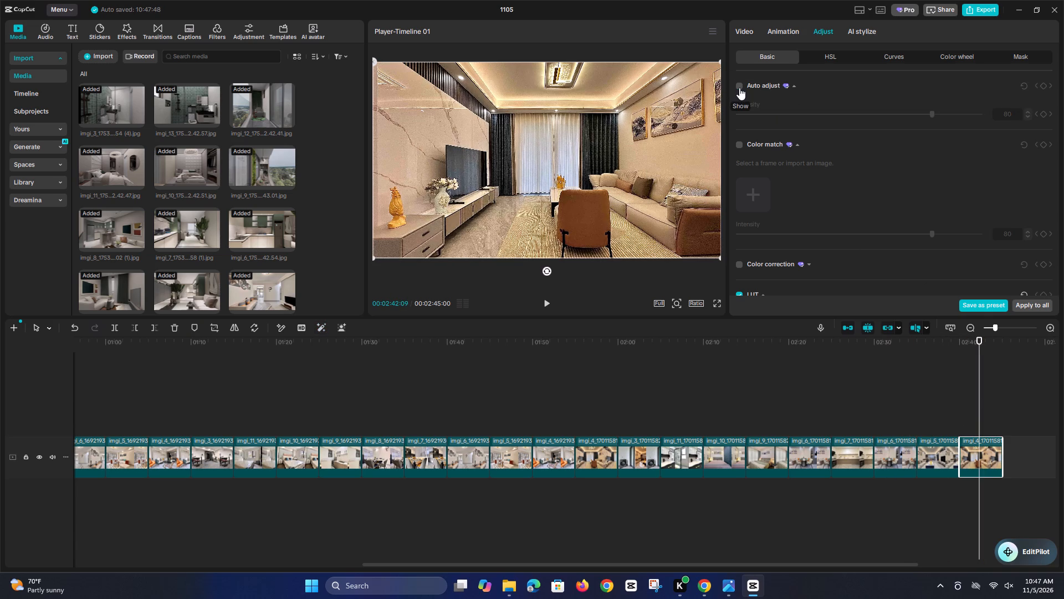
click(739, 88)
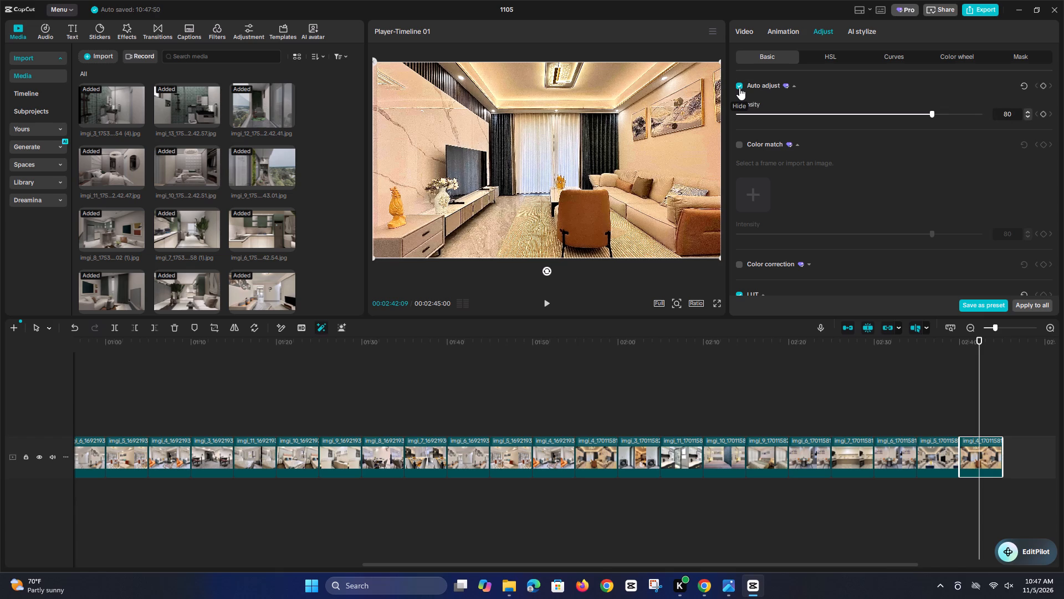
Switch to File Explorer and bring all eight photos from the Ambra Apartments Kileleshwa folder in OLD DOWNLOADS into the CapCut timeline.
key(ctrl+minus)
key(ctrl+minus)
key(ctrl+minus)
key(ctrl+minus)
key(ctrl+minus)
key(ctrl+minus)
key(ctrl+minus)
key(ctrl+minus)
key(ctrl+minus)
key(ctrl+minus)
key(ctrl+minus)
key(ctrl+minus)
key(ctrl+minus)
key(ctrl+minus)
key(ctrl+minus)
key(ctrl+minus)
key(ctrl+minus)
key(ctrl+minus)
key(ctrl+minus)
key(ctrl+minus)
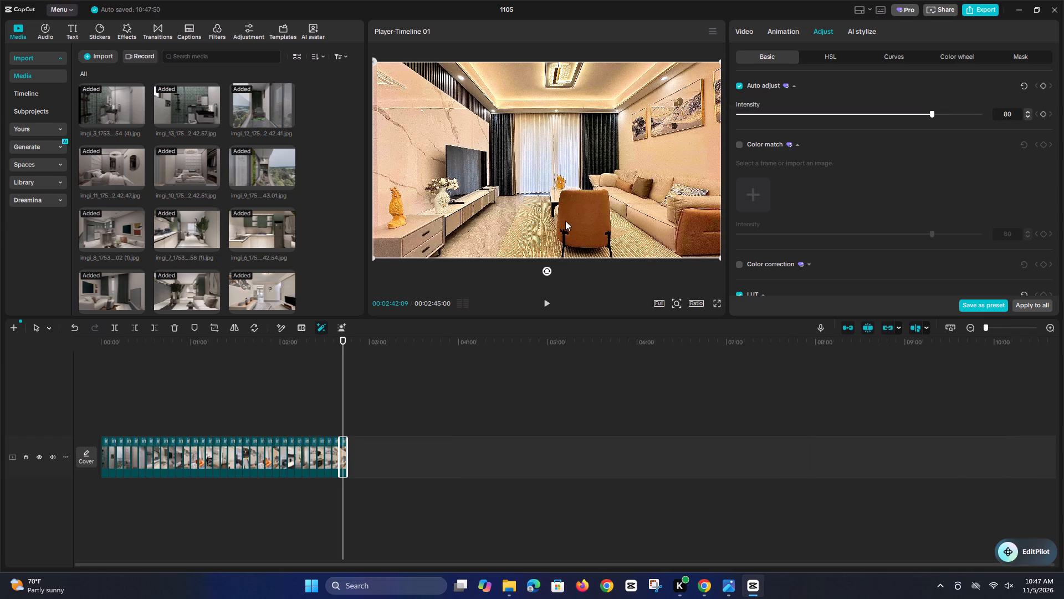
click(513, 586)
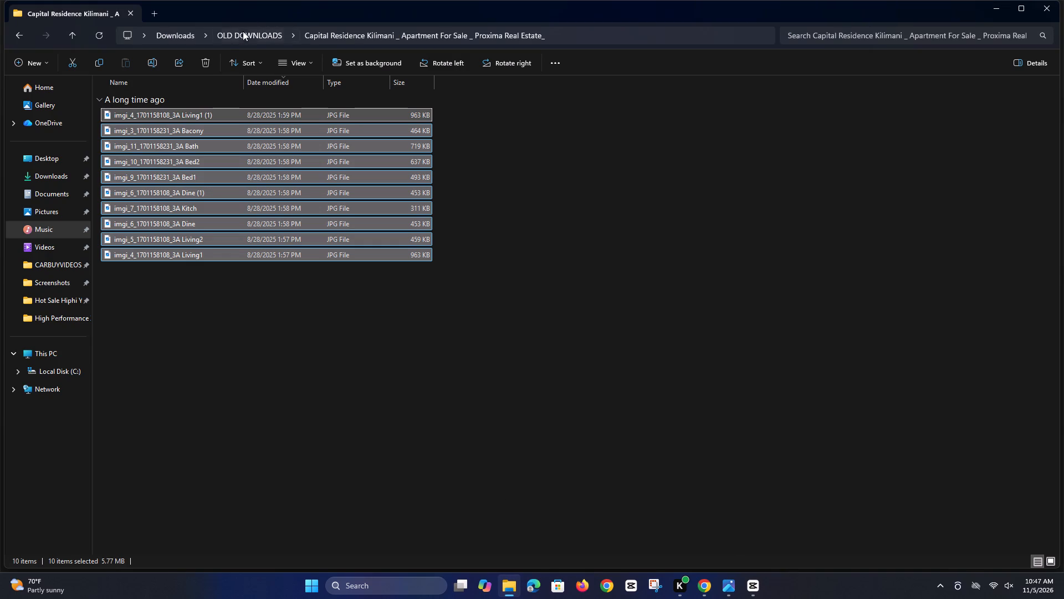
click(254, 36)
scroll(238, 483, down, 2)
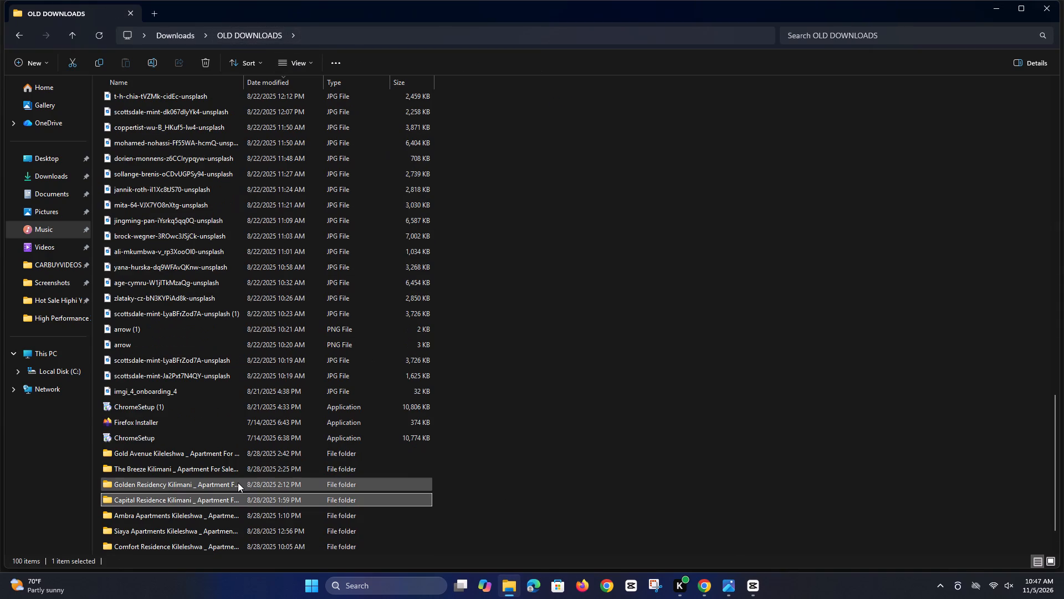
scroll(238, 483, down, 2)
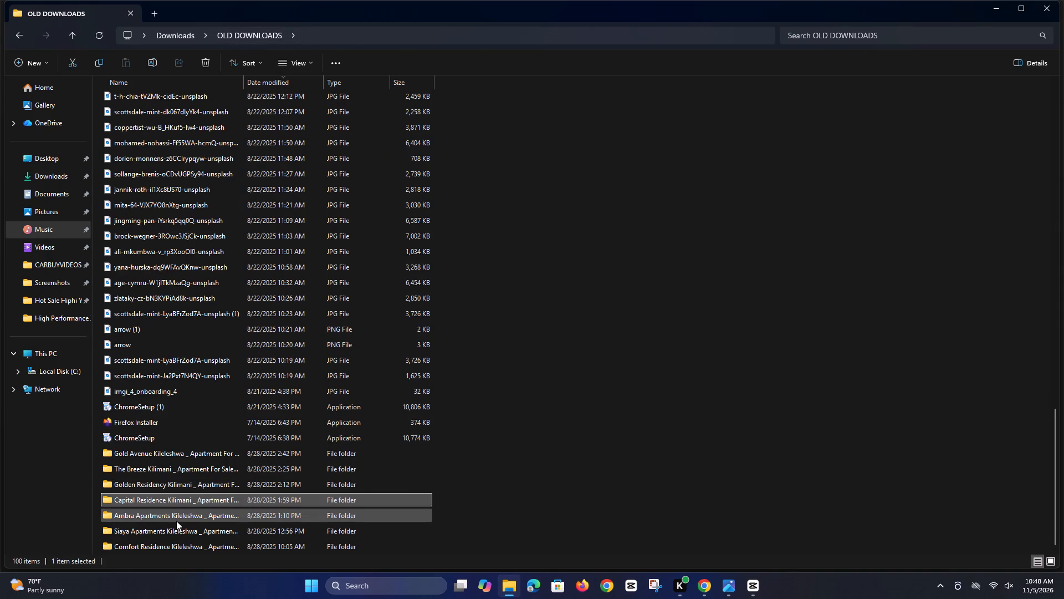
double_click(176, 521)
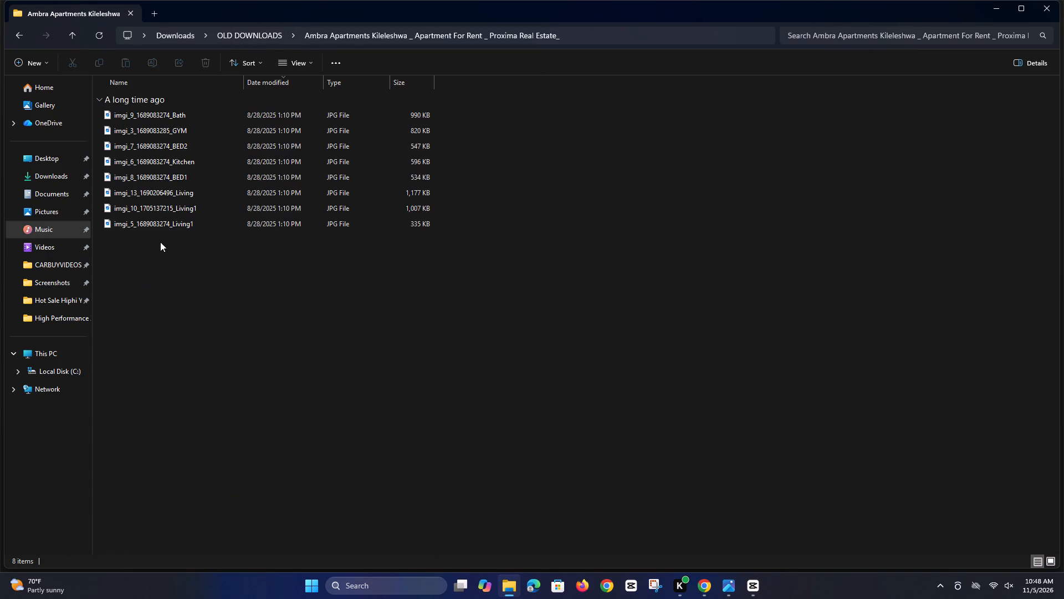
drag(154, 251, 272, 110)
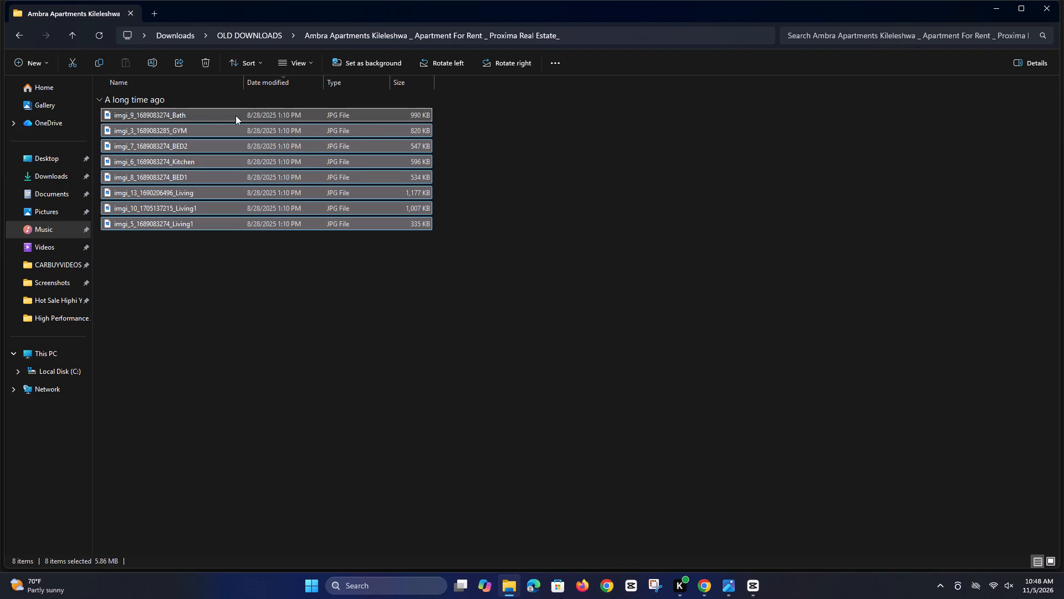
drag(209, 115, 751, 565)
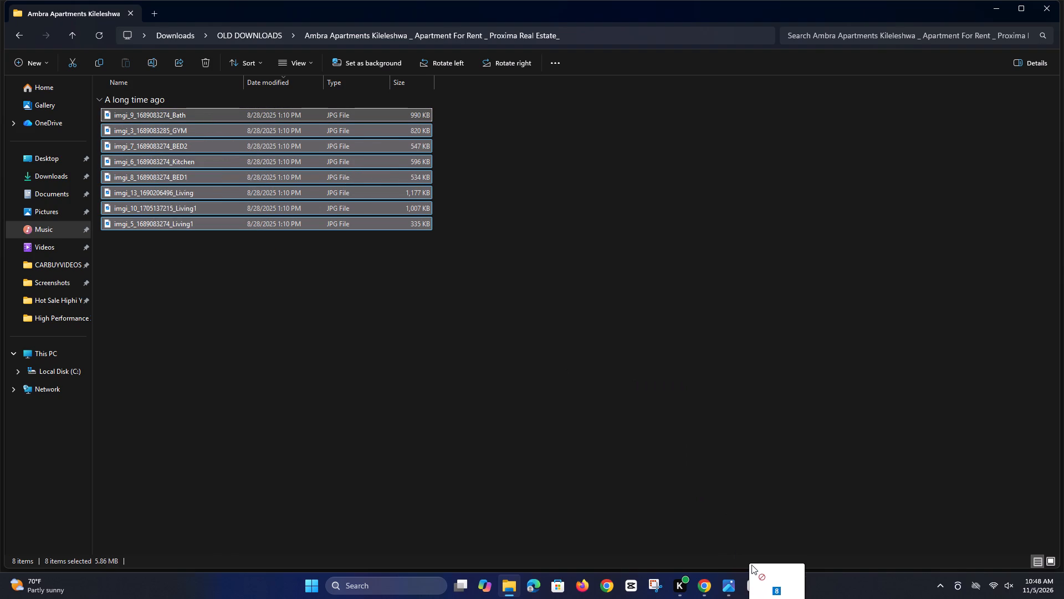
drag(751, 565, 513, 397)
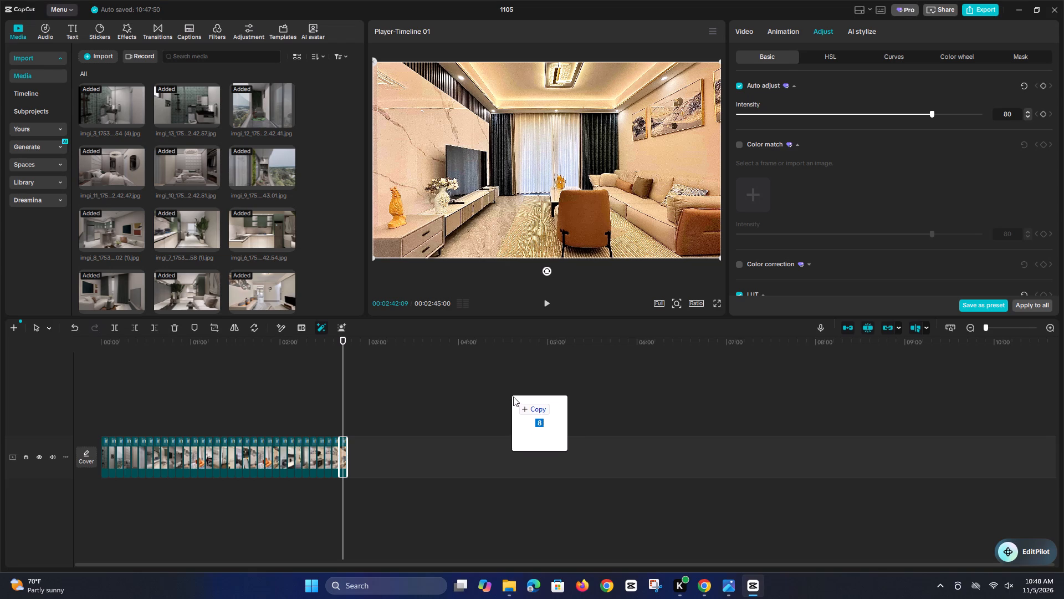
drag(513, 397, 509, 438)
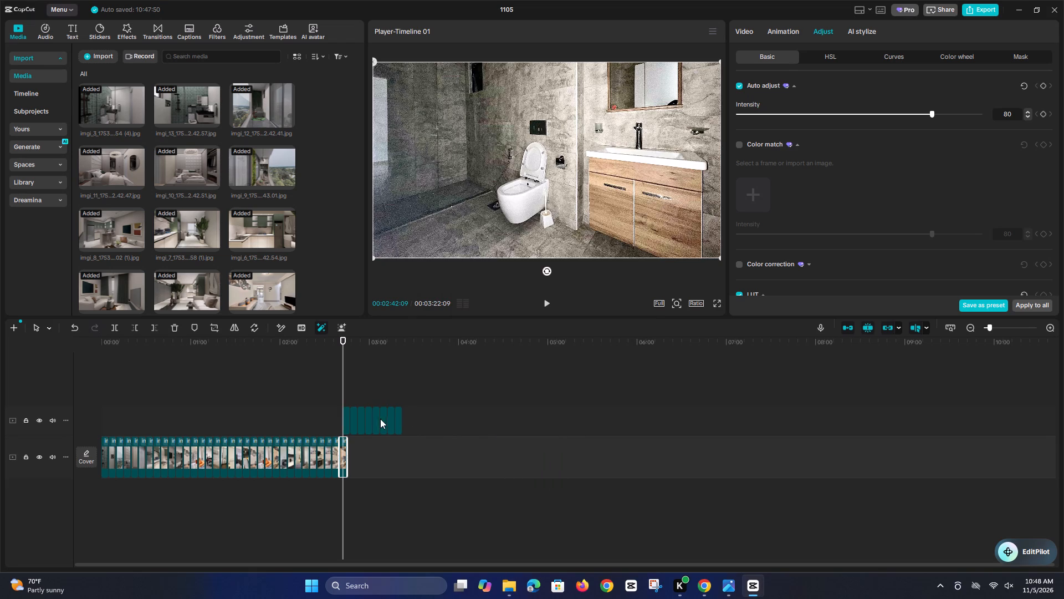
Move all eight Ambra clips from the upper track to the end of the main track, directly after the last clip.
drag(444, 428, 347, 412)
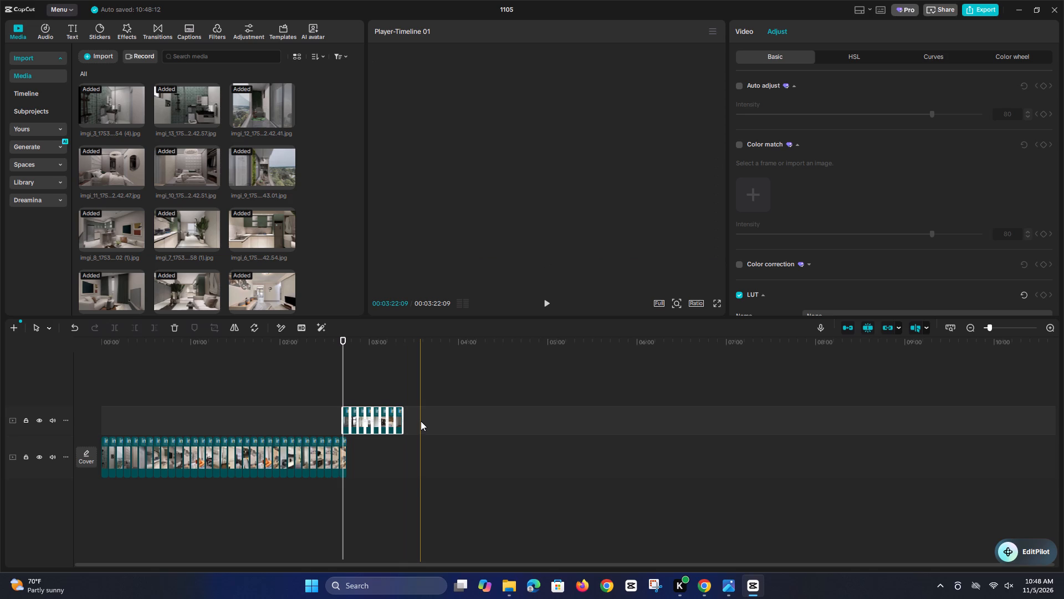
key(ctrl+equal)
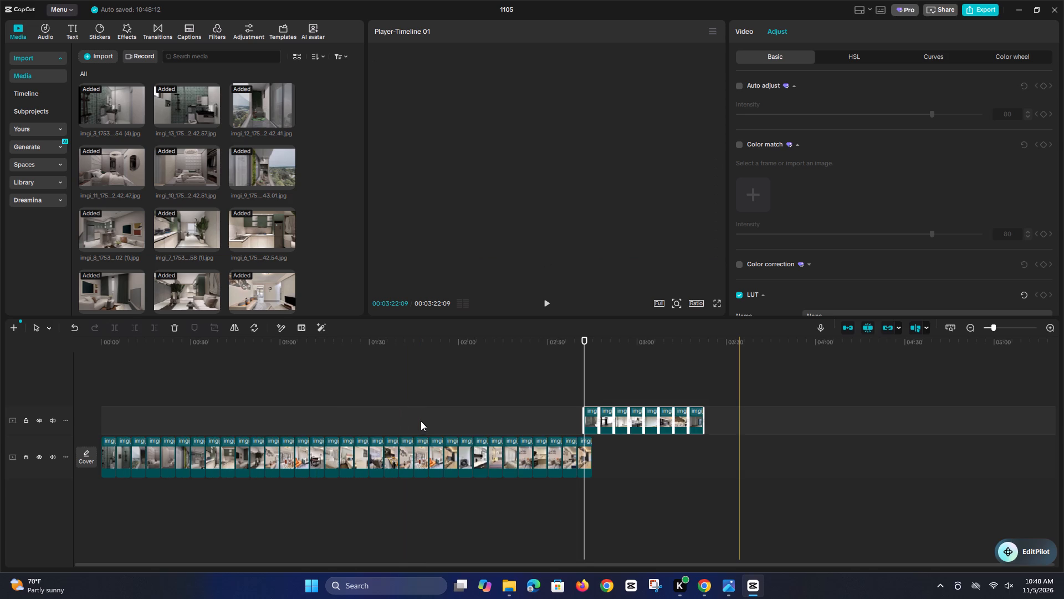
drag(606, 427, 630, 458)
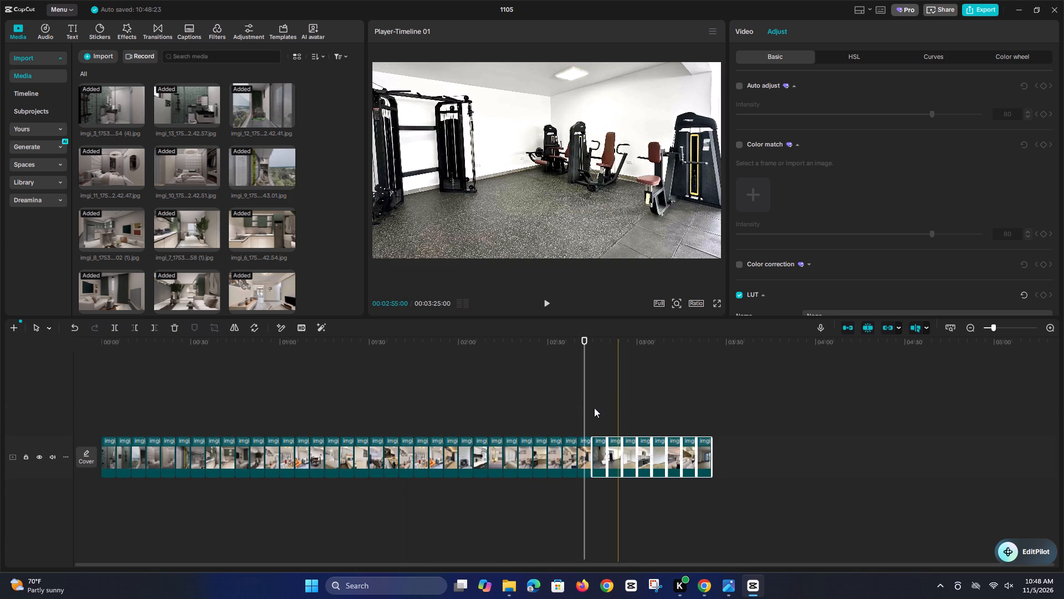
Place the playhead at the start of the Ambra bathroom clip, at 00:02:45:00.
drag(585, 341, 592, 343)
click(620, 393)
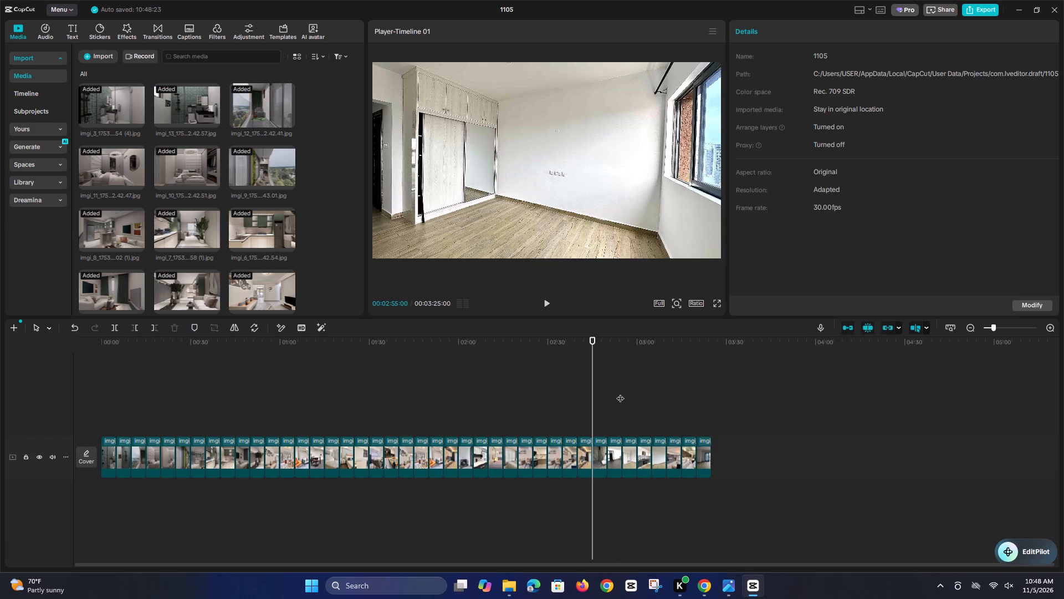
drag(622, 342, 591, 357)
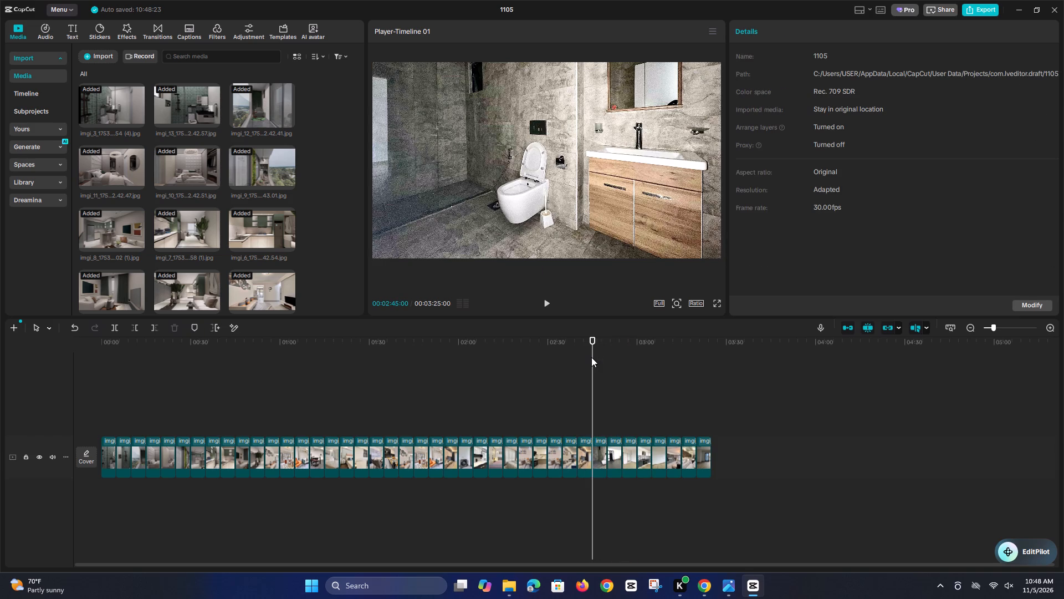
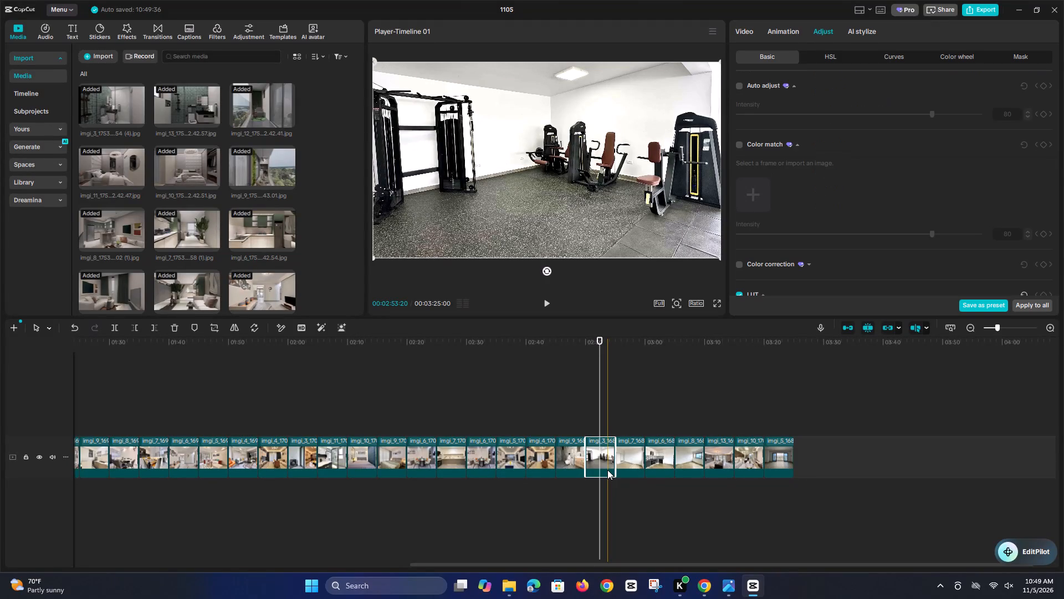
Turn on Auto adjust for the gym clip and for the empty bedroom clip with the white wardrobe after it.
click(738, 84)
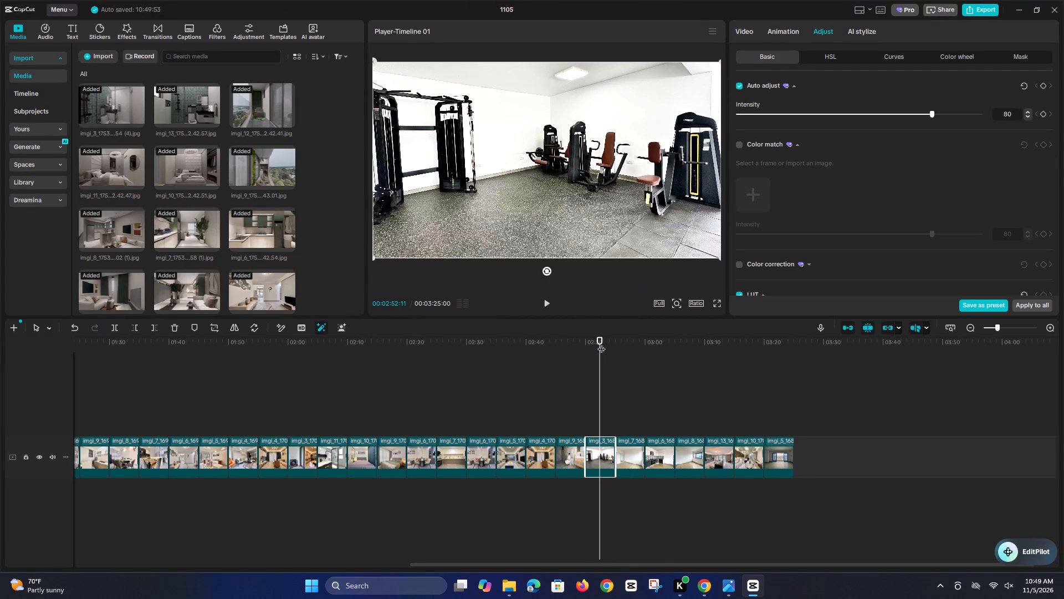
drag(601, 342, 628, 341)
click(631, 453)
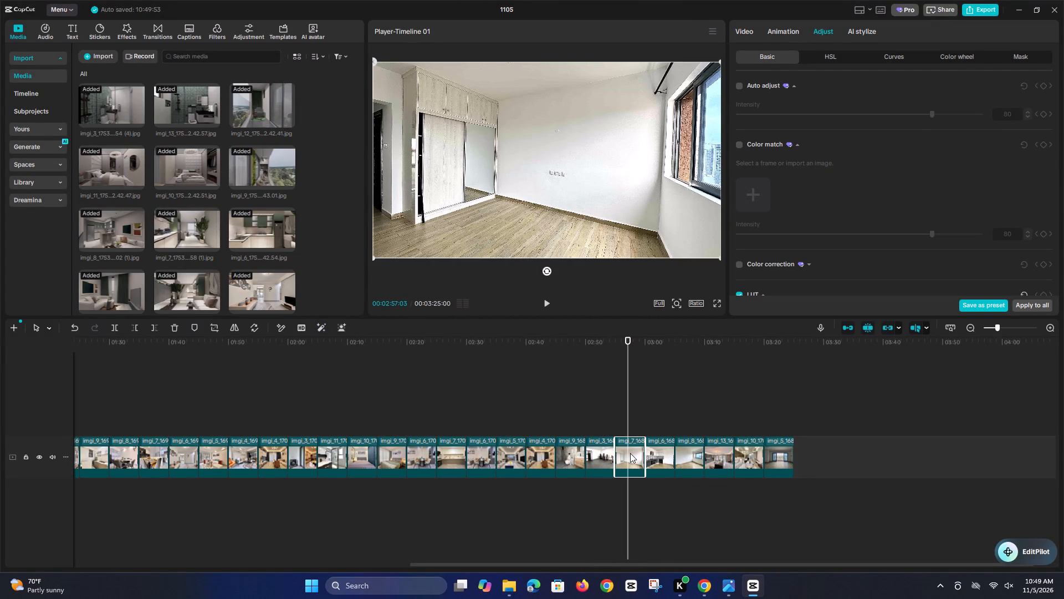
click(740, 87)
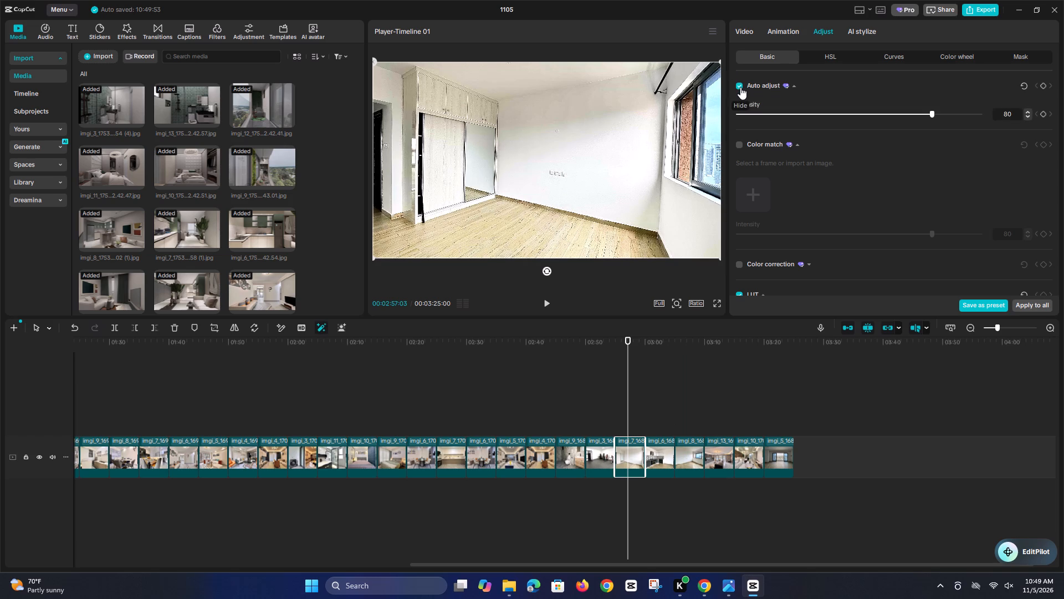
Turn on Auto adjust for the kitchen clip with the hexagon-tile backsplash, comparing it on and off.
drag(630, 340, 644, 342)
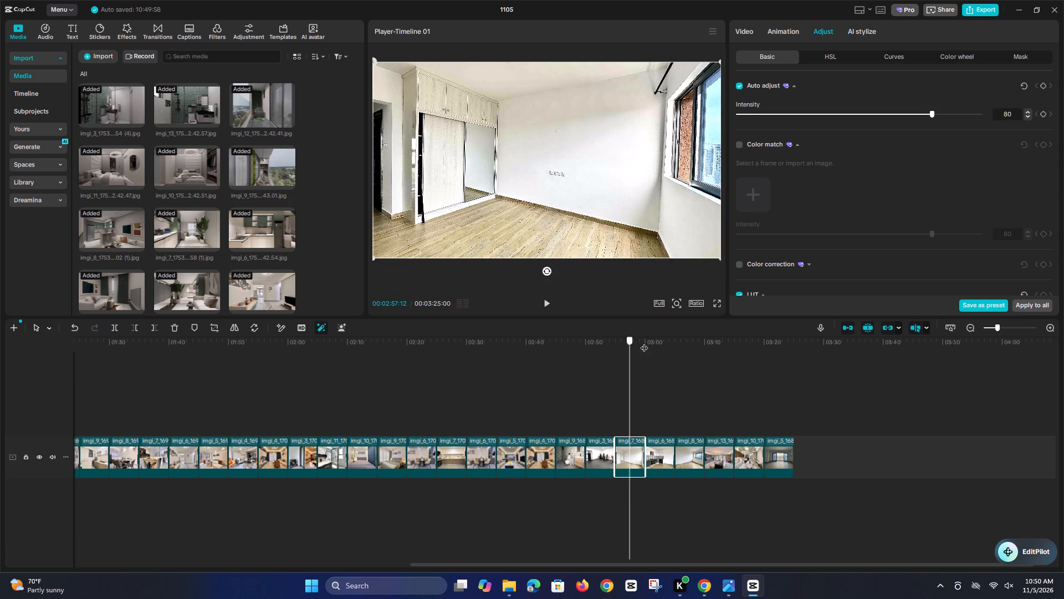
drag(644, 342, 662, 346)
click(661, 455)
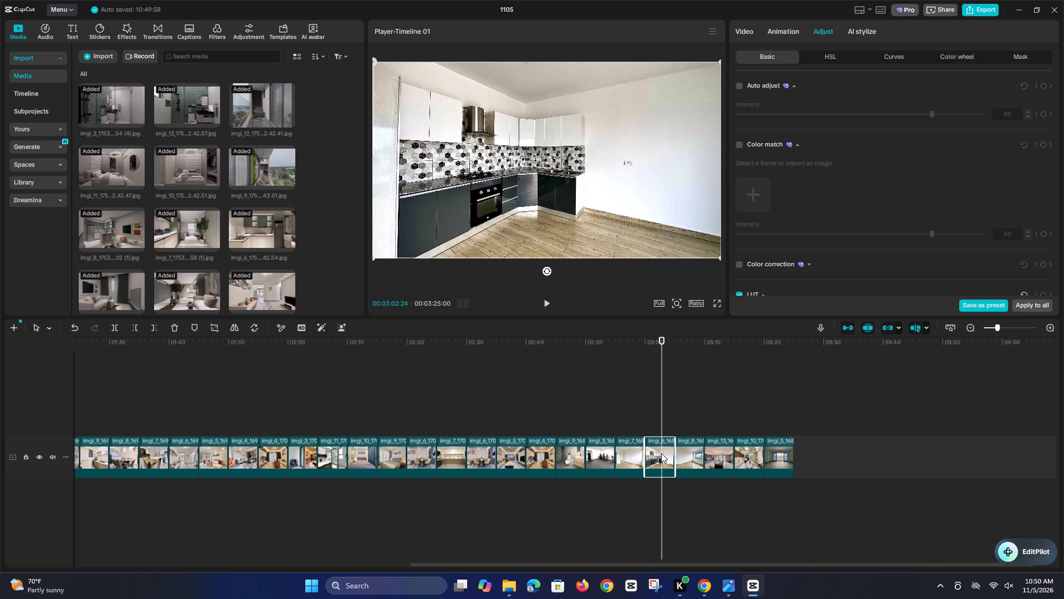
click(739, 85)
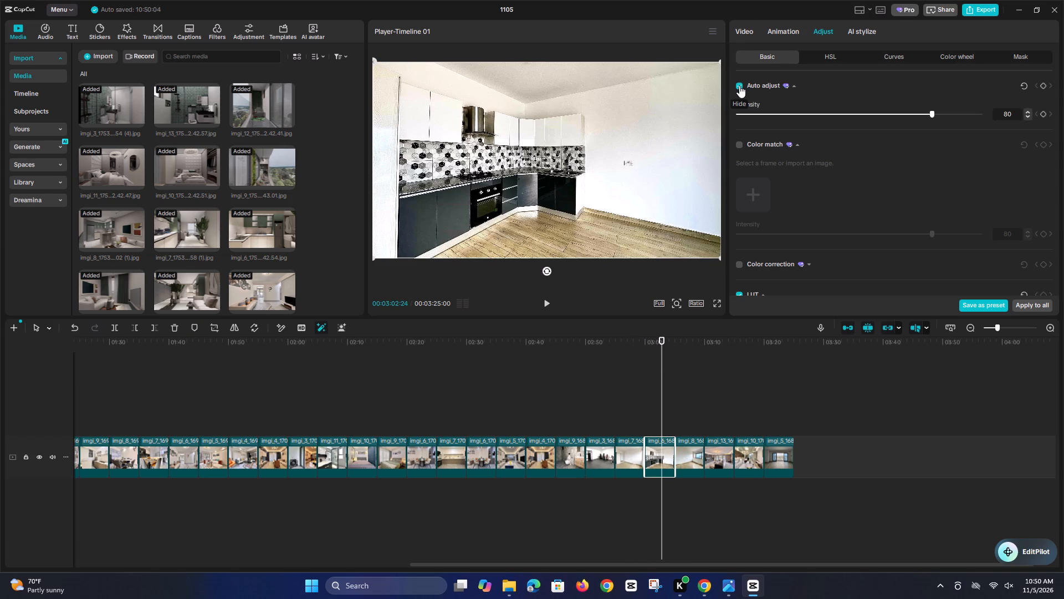
click(739, 85)
click(739, 85)
Turn on Auto adjust for the empty room clip with the wide window, comparing it on and off.
drag(663, 338, 688, 338)
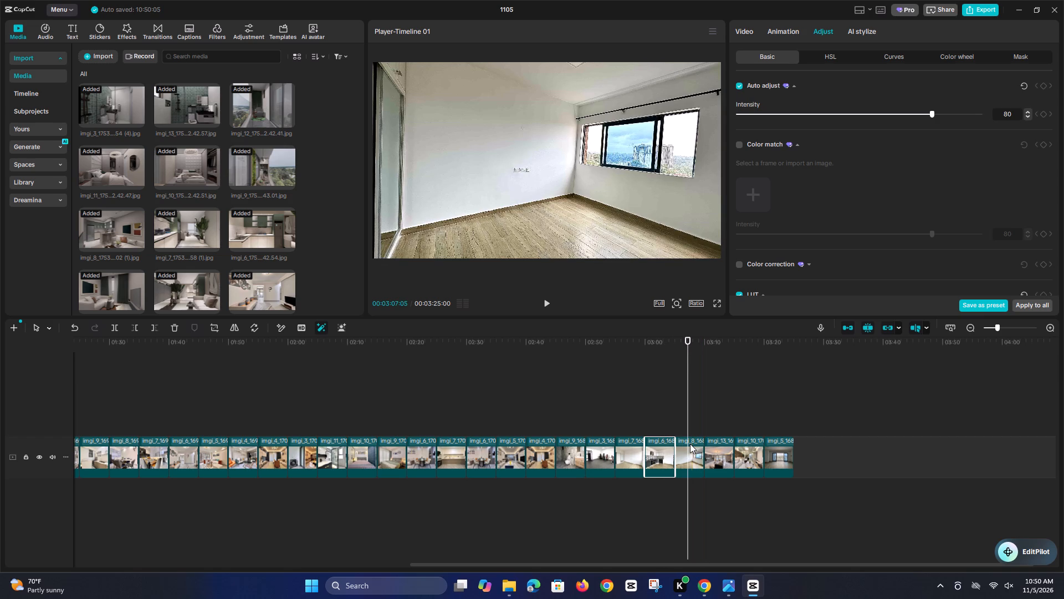
click(690, 444)
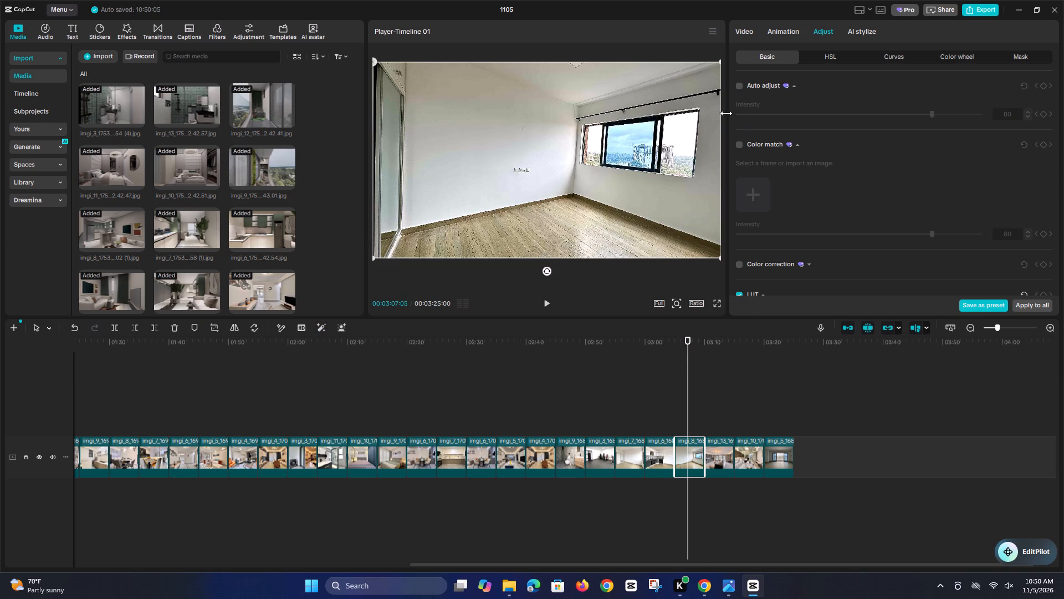
click(737, 88)
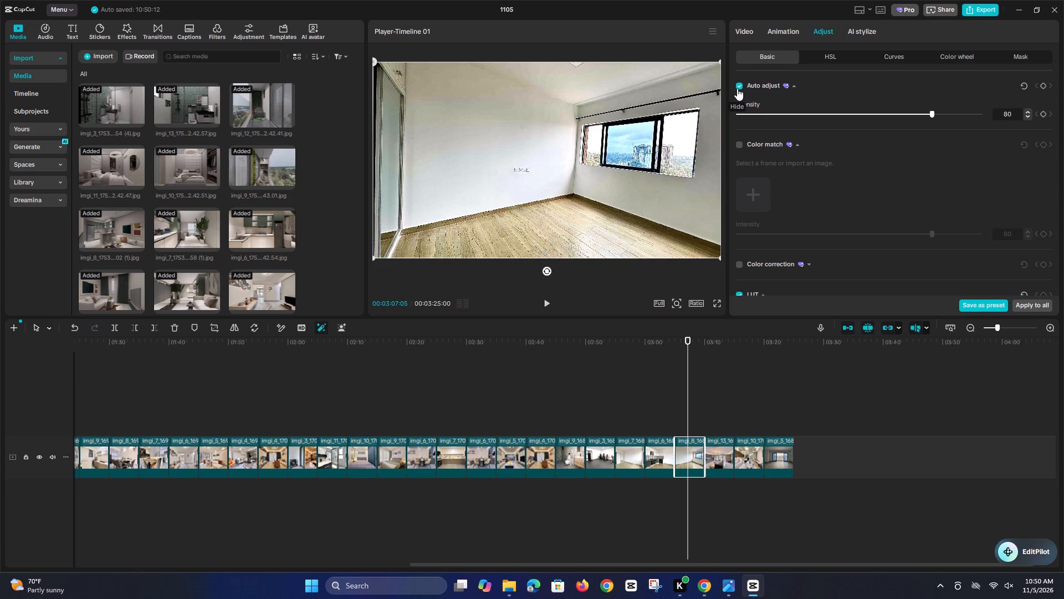
click(737, 88)
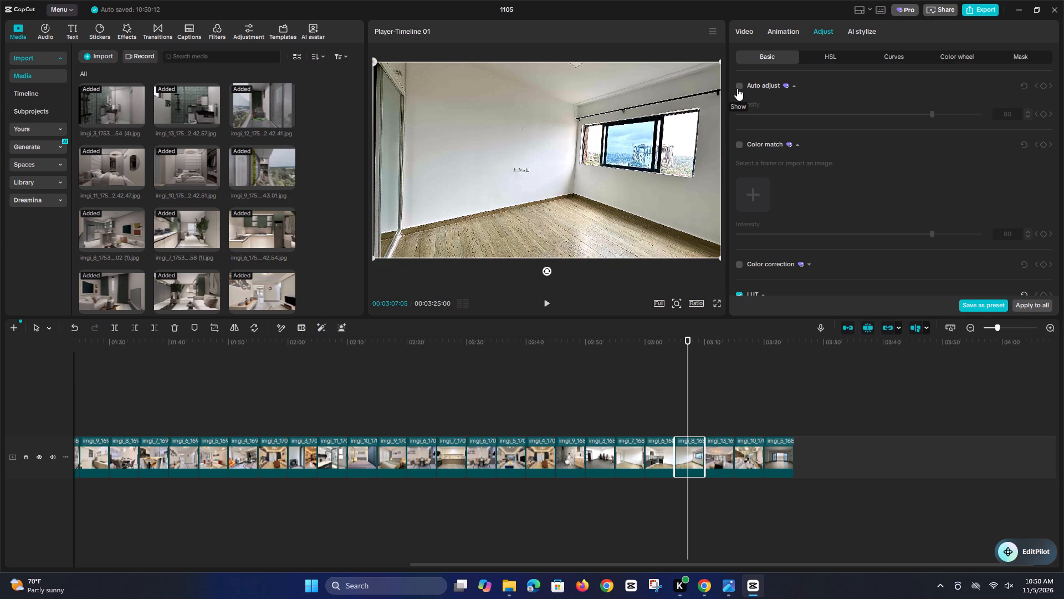
click(737, 88)
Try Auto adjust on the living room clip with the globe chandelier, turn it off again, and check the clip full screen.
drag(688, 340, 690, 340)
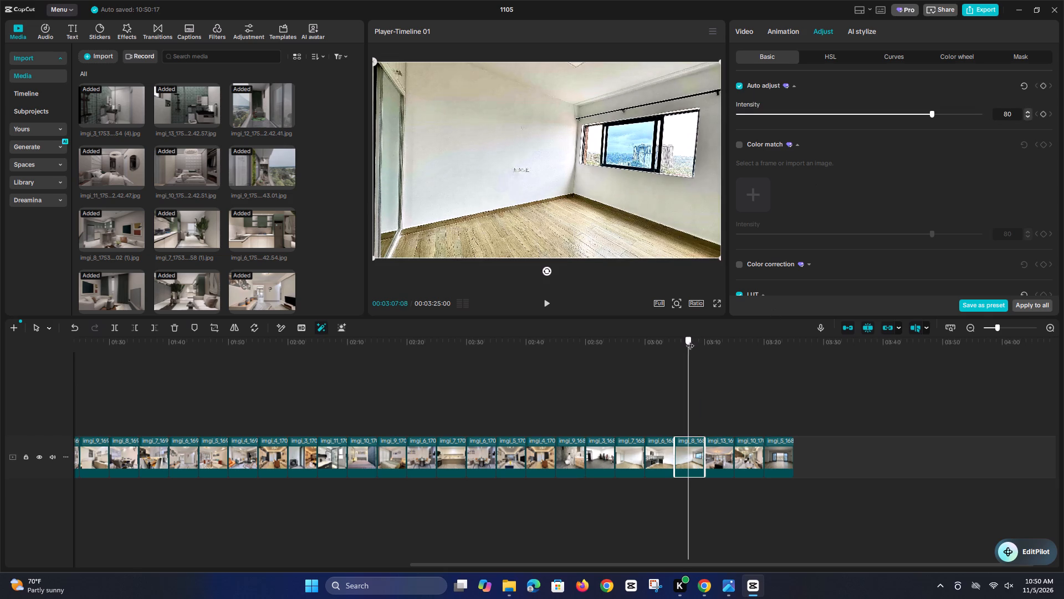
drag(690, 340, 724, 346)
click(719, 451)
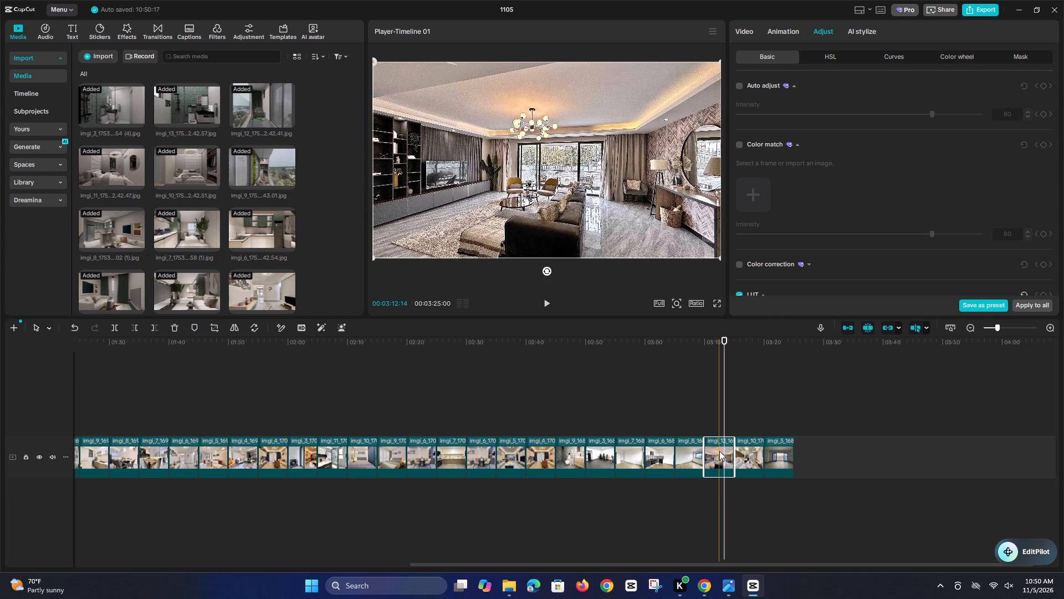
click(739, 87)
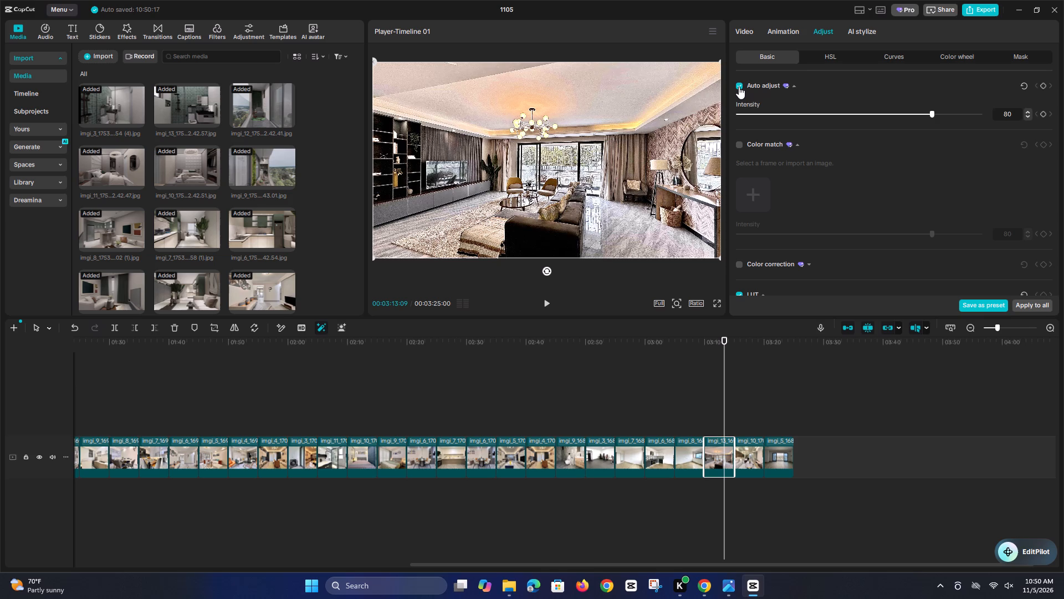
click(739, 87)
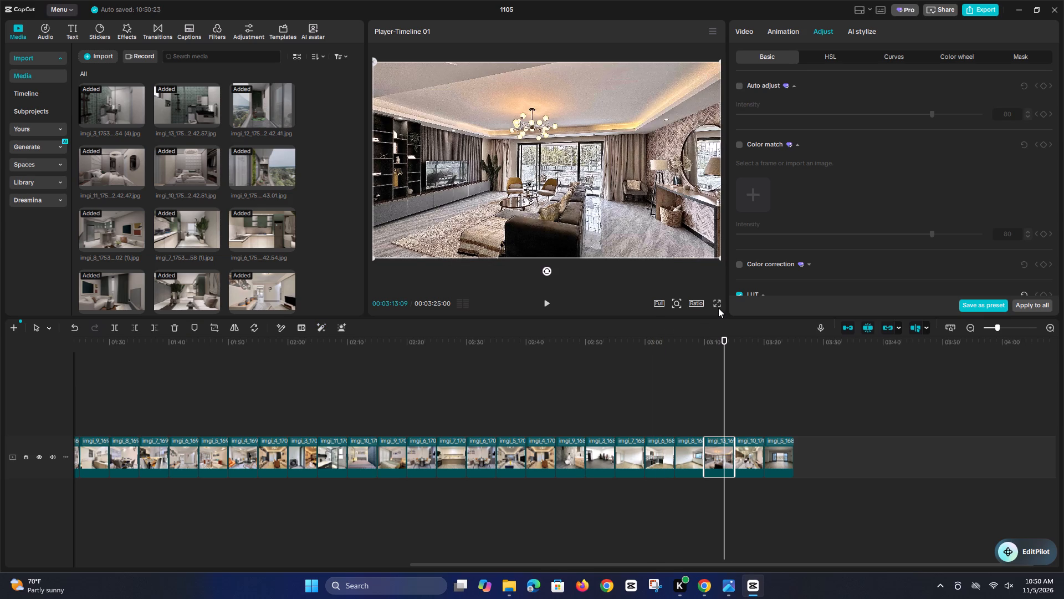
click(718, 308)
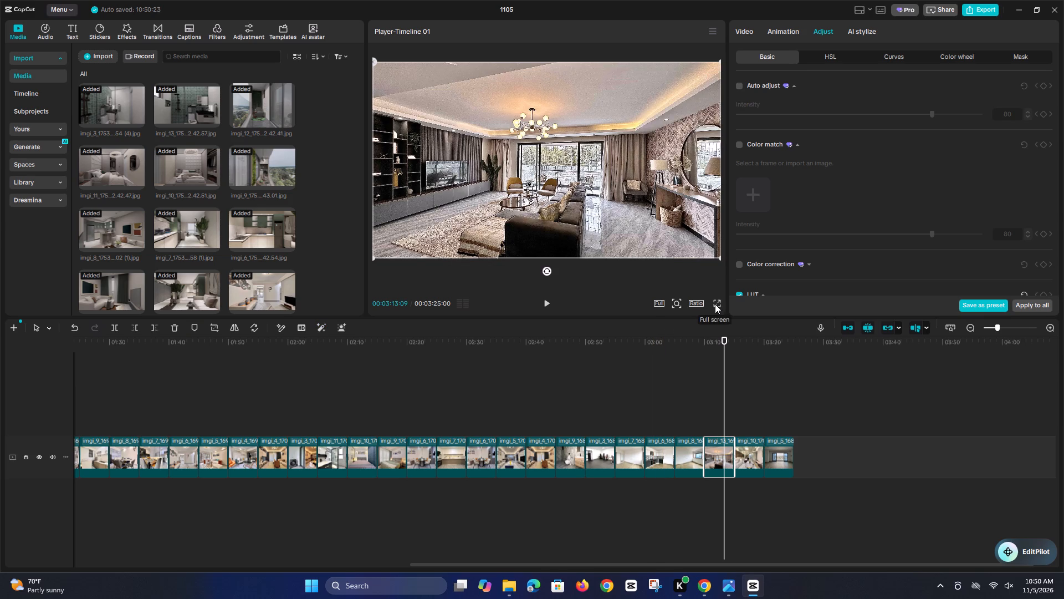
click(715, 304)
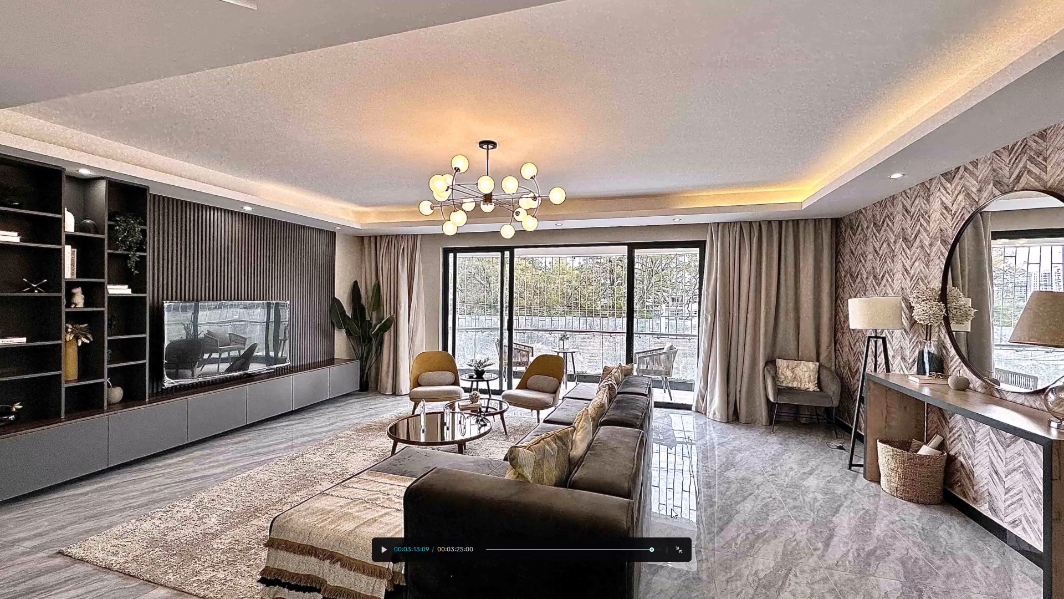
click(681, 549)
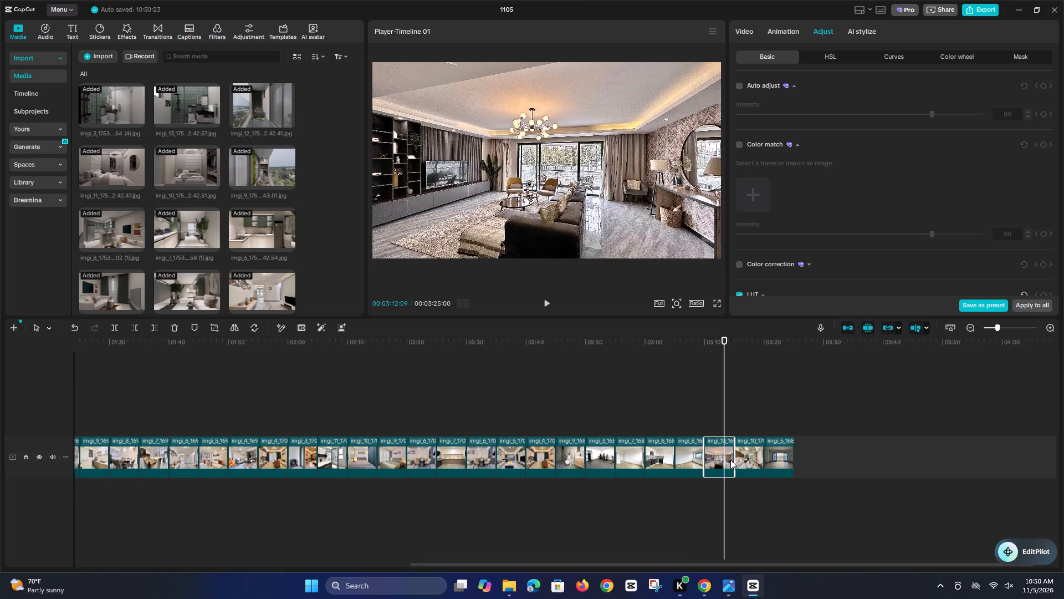
Turn on Auto adjust for the living room clip with the hexagonal wall panels, viewing it full screen before and after.
click(748, 421)
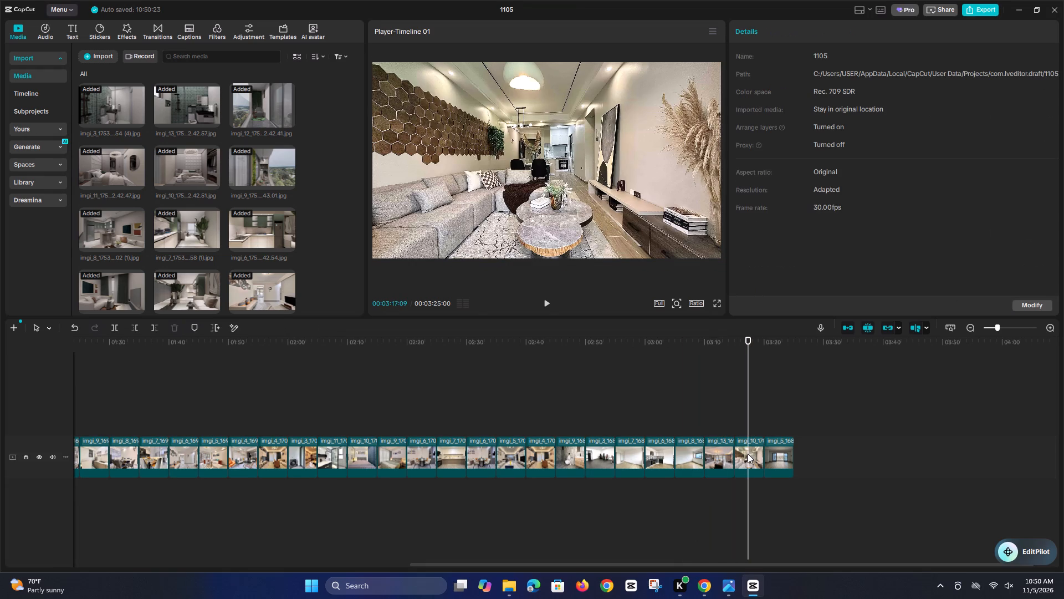
click(748, 456)
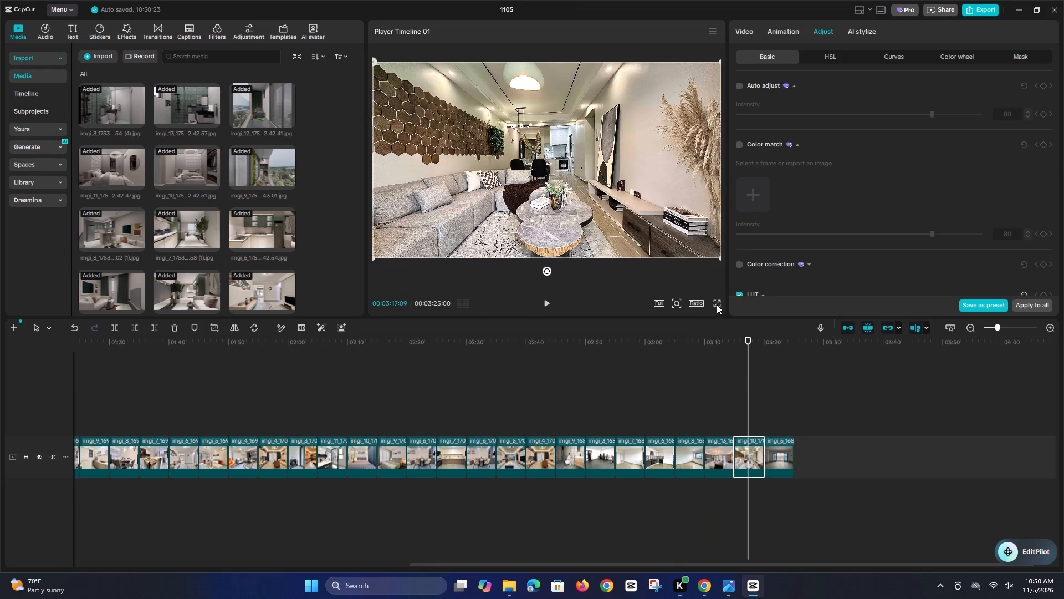
click(717, 304)
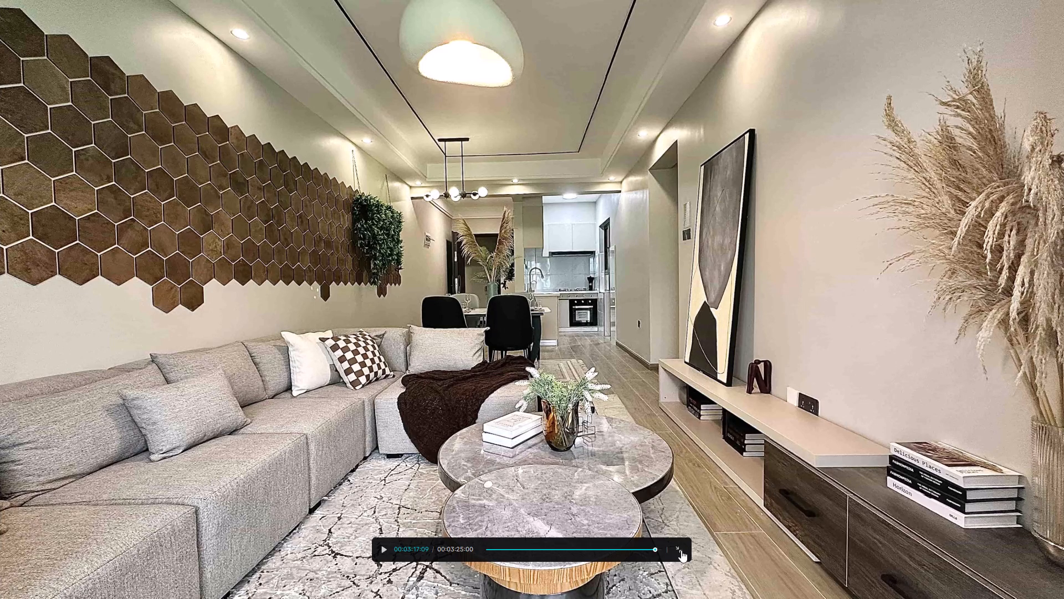
click(681, 550)
click(739, 87)
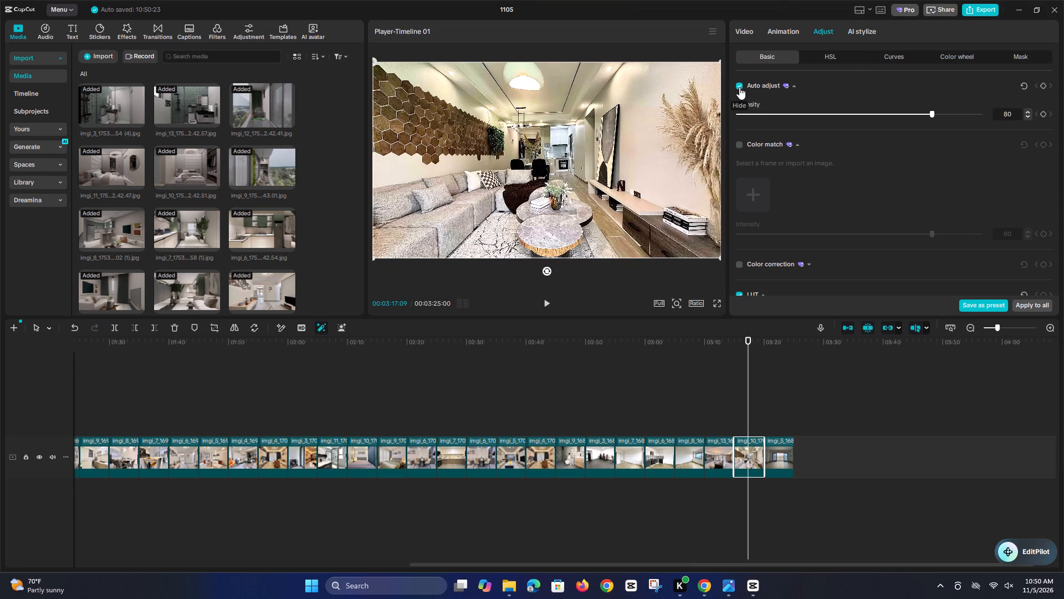
click(718, 303)
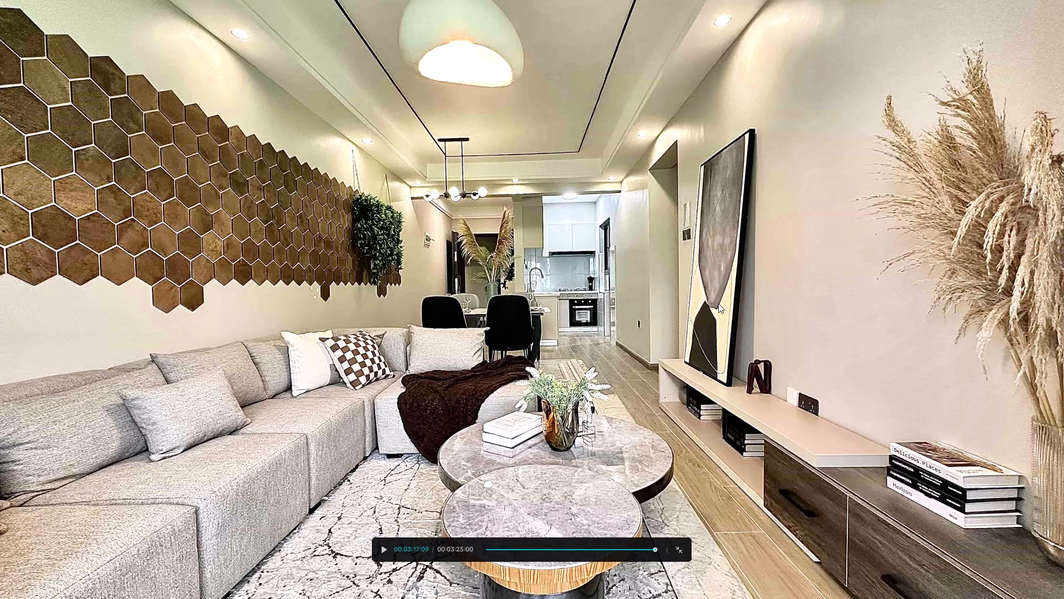
click(679, 548)
Try several Clarity levels on the hexagonal-panel living room clip, set Clarity to 46, and check the image full screen.
scroll(817, 176, down, 6)
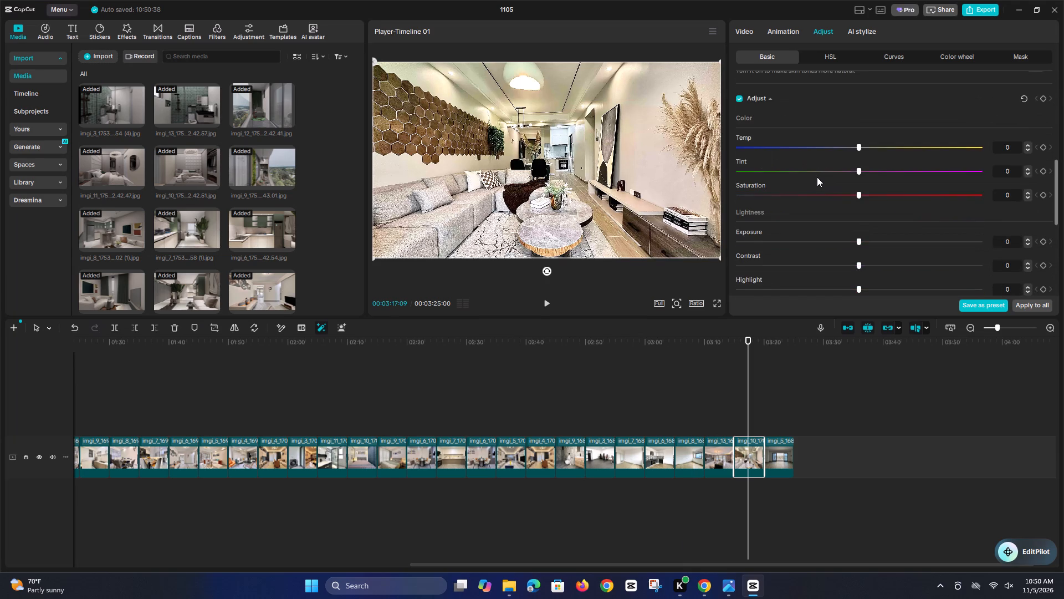
scroll(817, 177, down, 5)
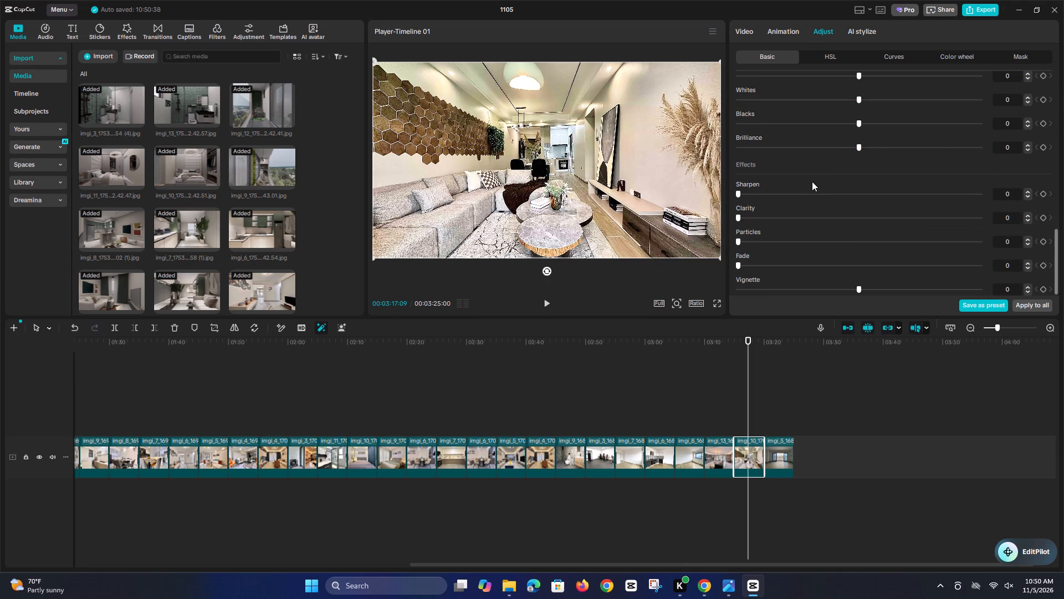
drag(740, 217, 855, 222)
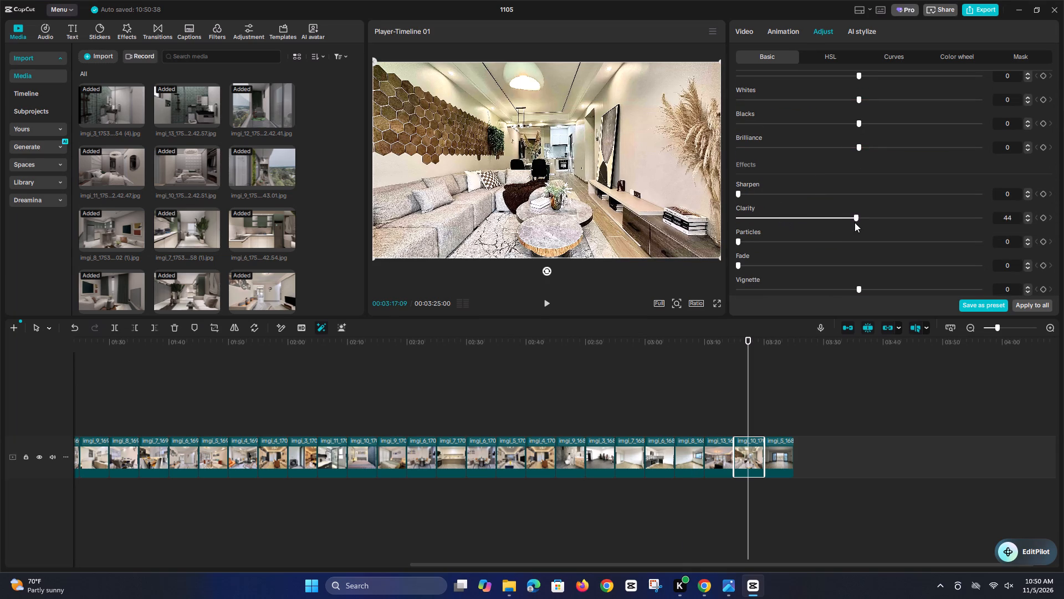
drag(855, 222, 896, 239)
drag(896, 239, 761, 233)
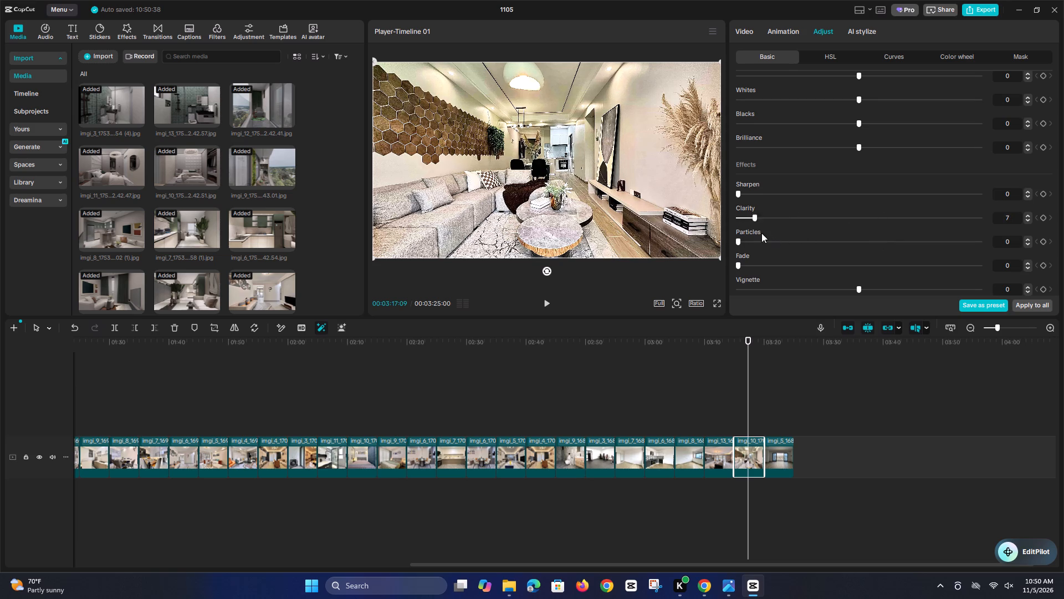
drag(761, 233, 773, 232)
drag(773, 232, 694, 231)
drag(740, 218, 930, 224)
drag(928, 220, 713, 232)
drag(713, 232, 843, 234)
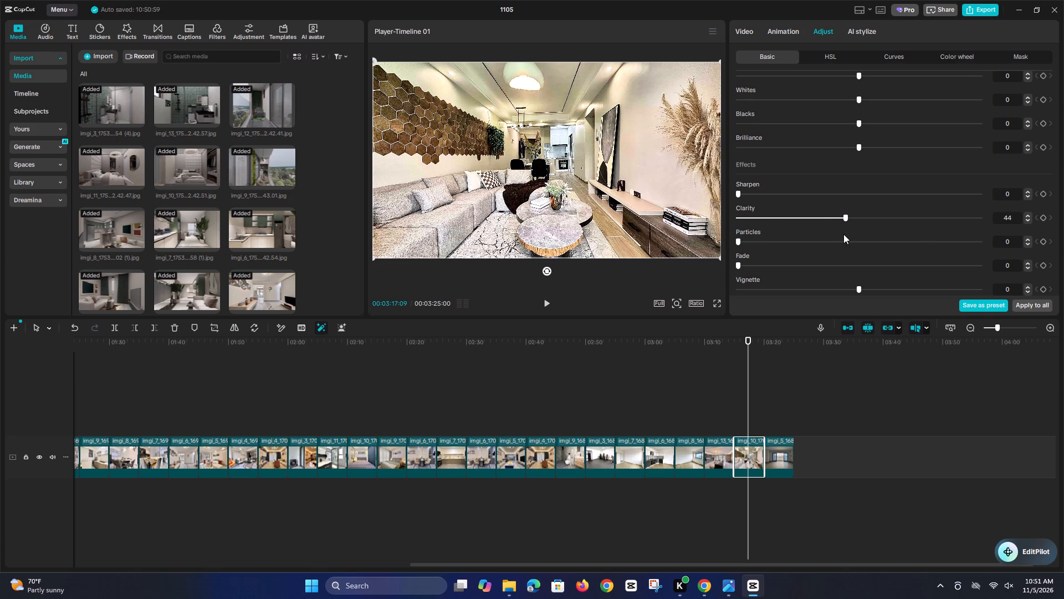
drag(843, 234, 847, 234)
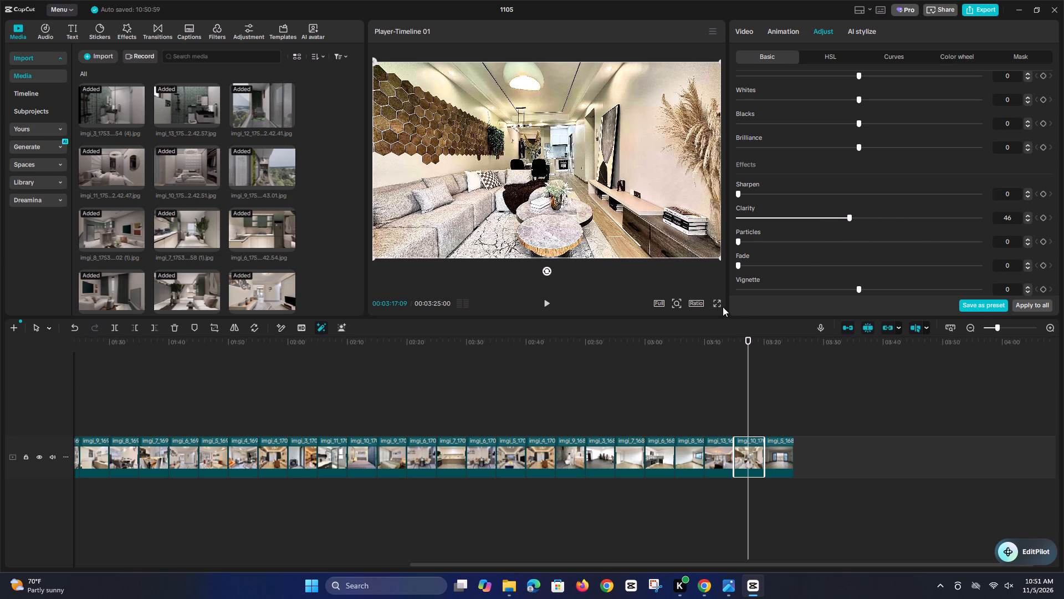
click(718, 306)
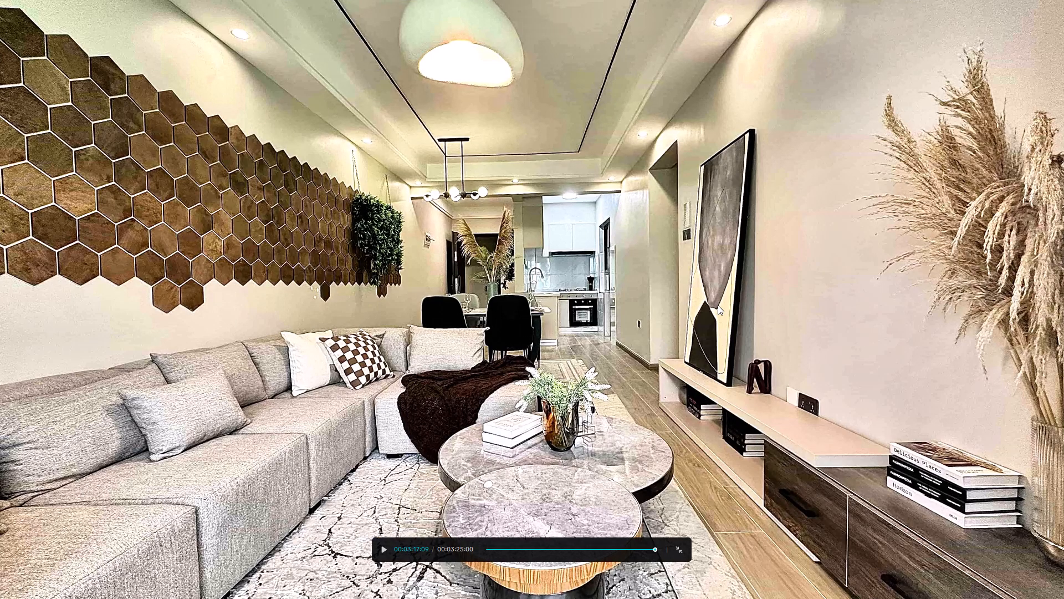
click(681, 546)
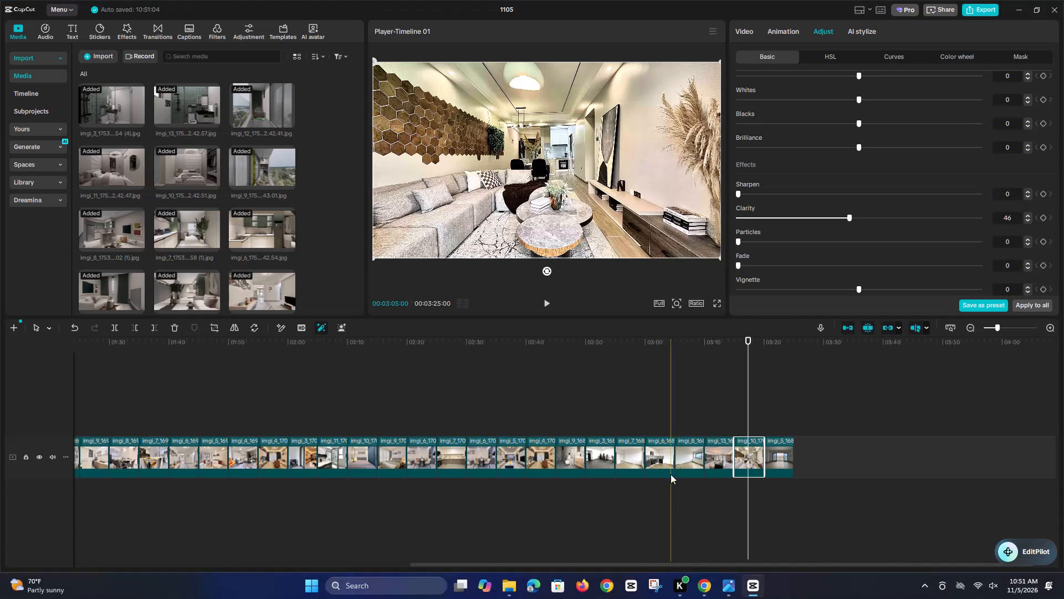
Copy the attributes of the hexagonal-panel living room clip and paste all video and adjustment attributes onto the final empty room clip with balcony doors.
click(778, 453)
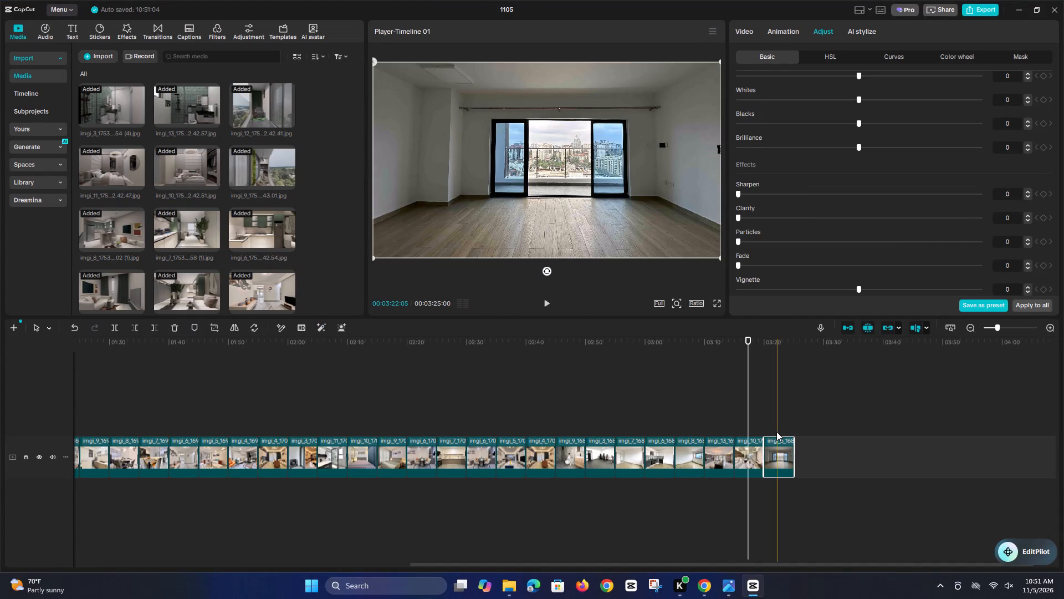
drag(748, 341, 785, 354)
click(750, 456)
right_click(750, 456)
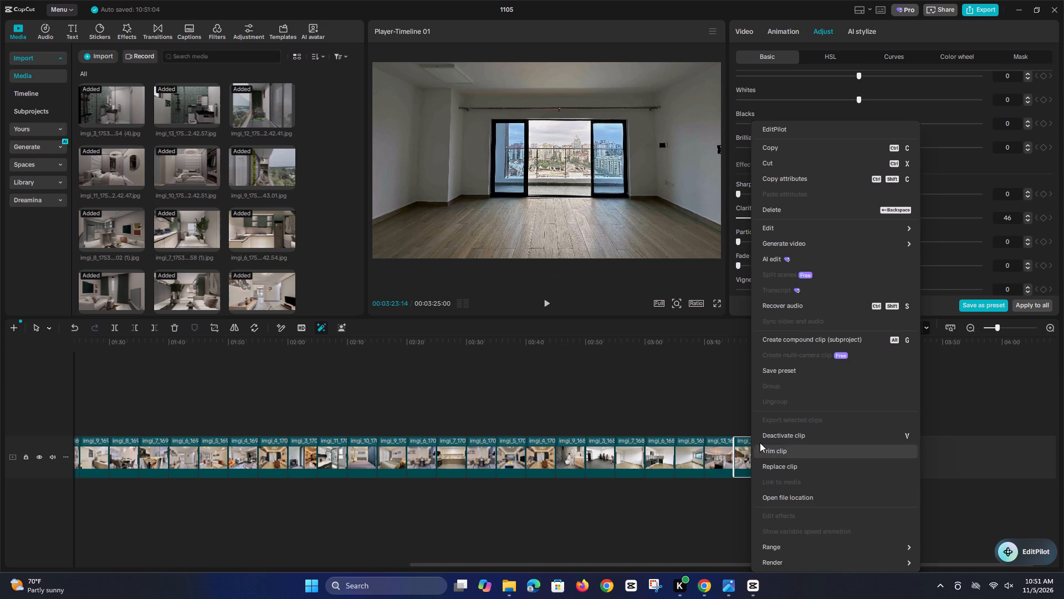
click(790, 180)
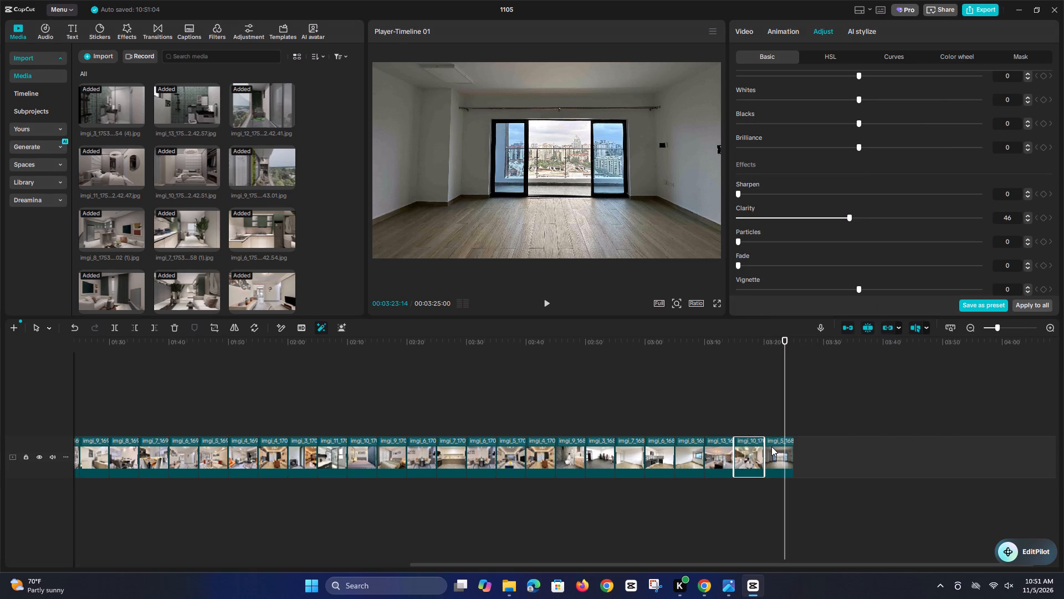
click(776, 452)
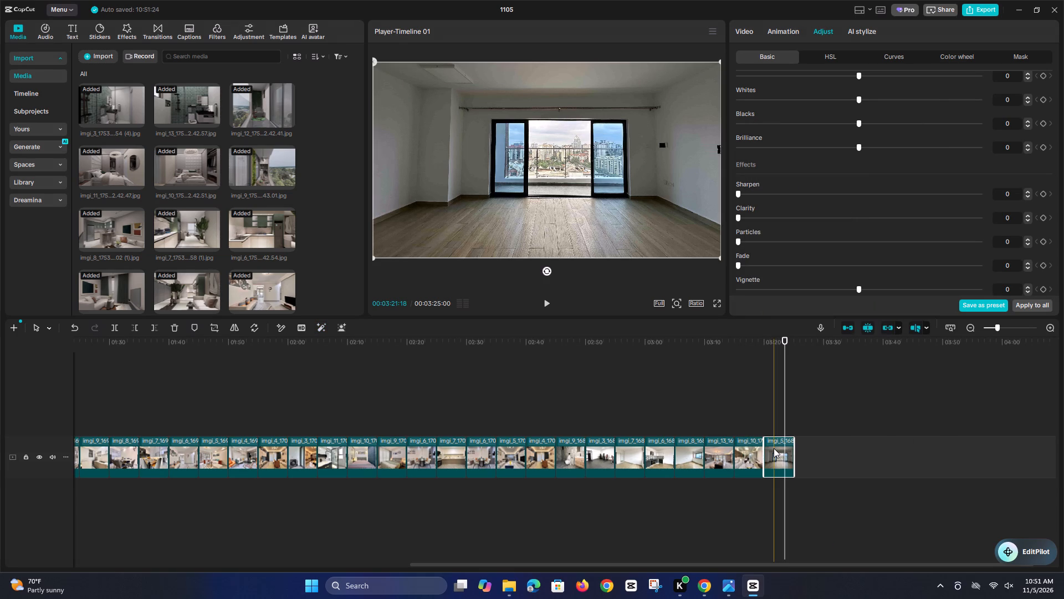
right_click(778, 451)
click(778, 451)
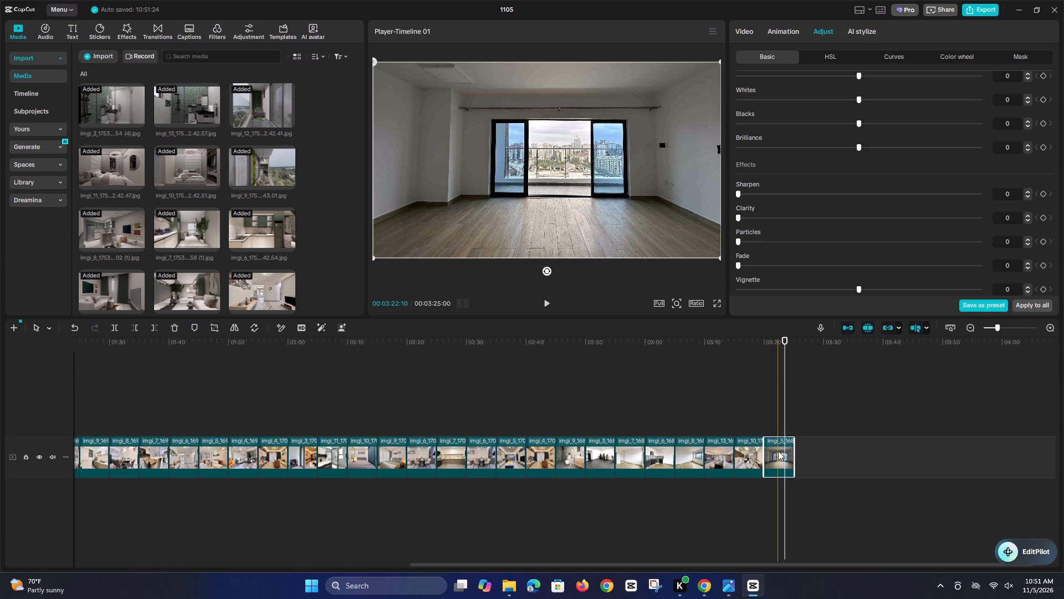
right_click(777, 451)
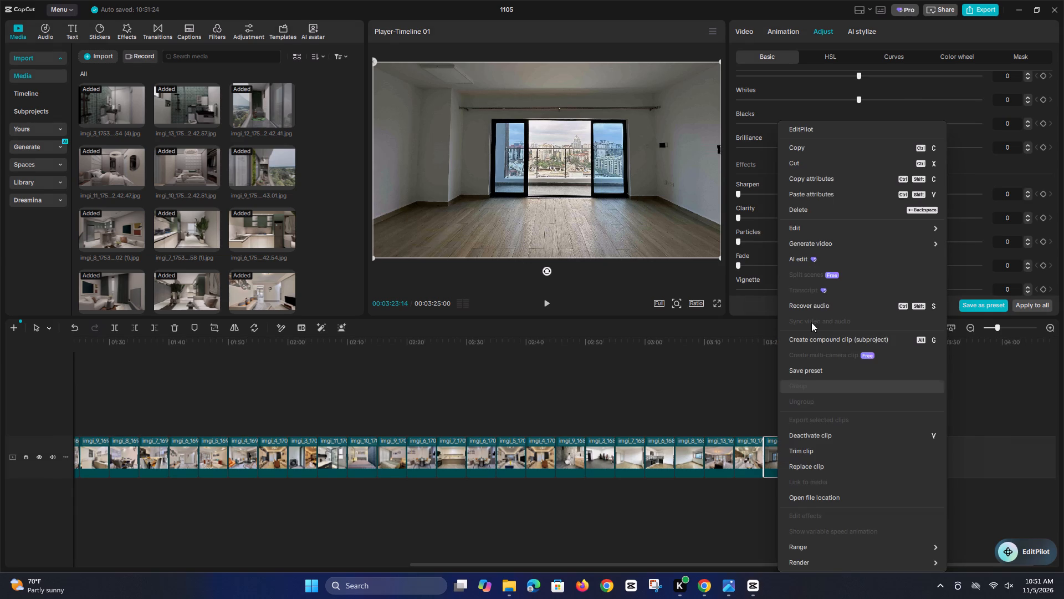
click(811, 192)
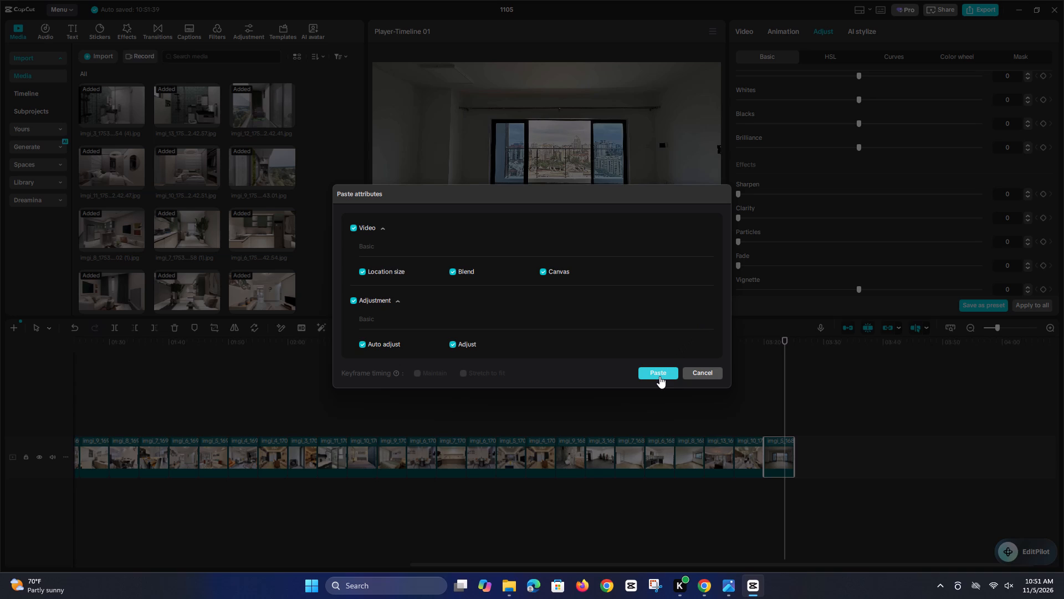
click(659, 376)
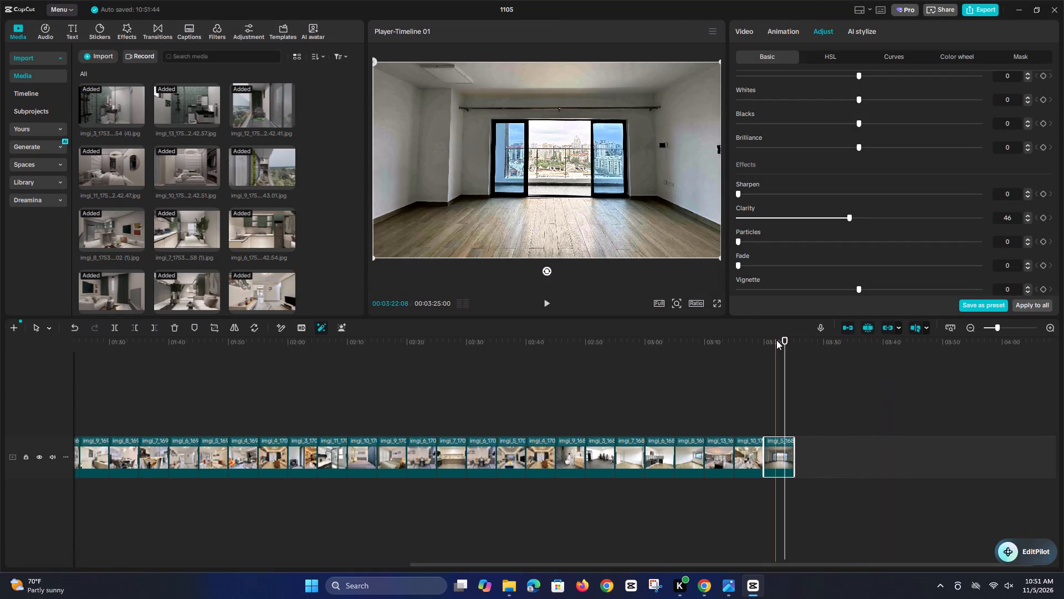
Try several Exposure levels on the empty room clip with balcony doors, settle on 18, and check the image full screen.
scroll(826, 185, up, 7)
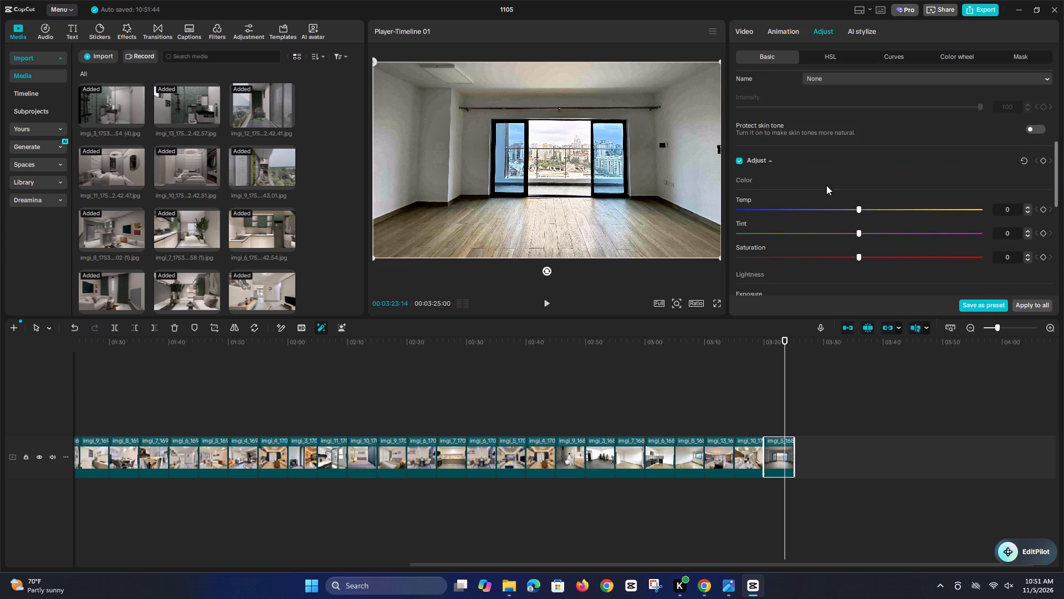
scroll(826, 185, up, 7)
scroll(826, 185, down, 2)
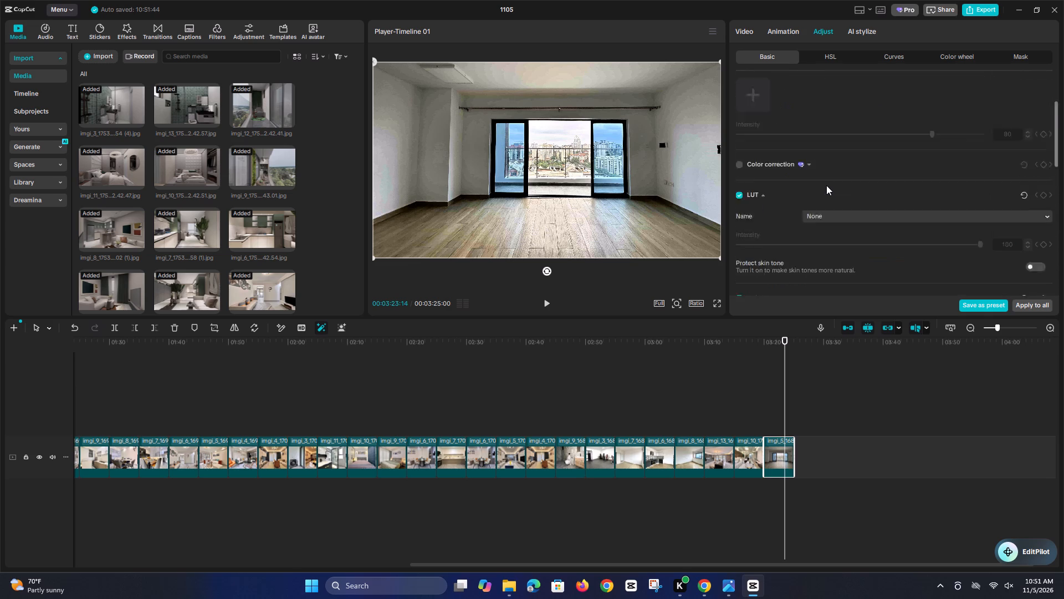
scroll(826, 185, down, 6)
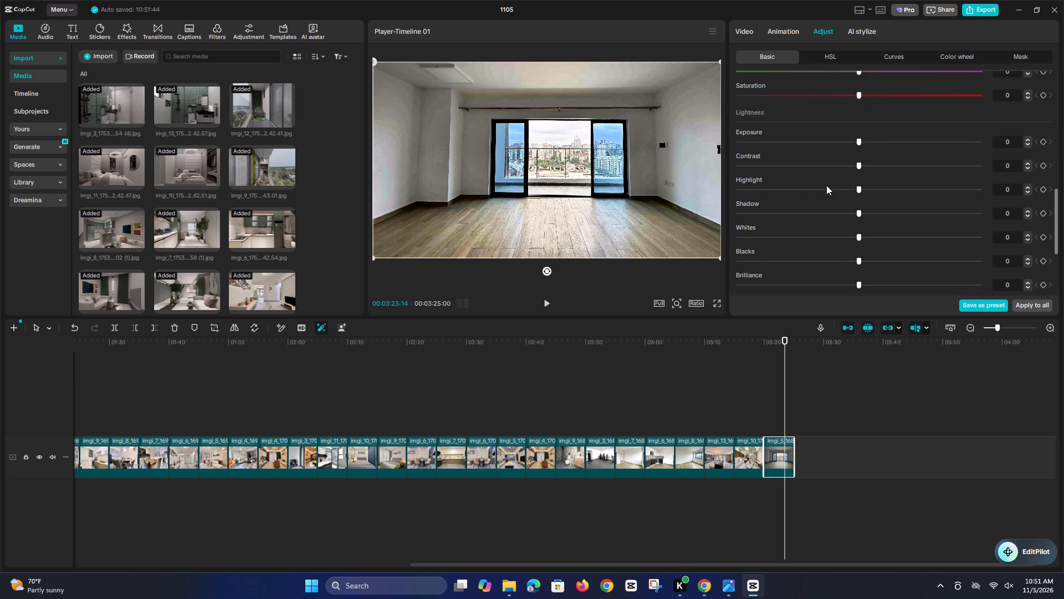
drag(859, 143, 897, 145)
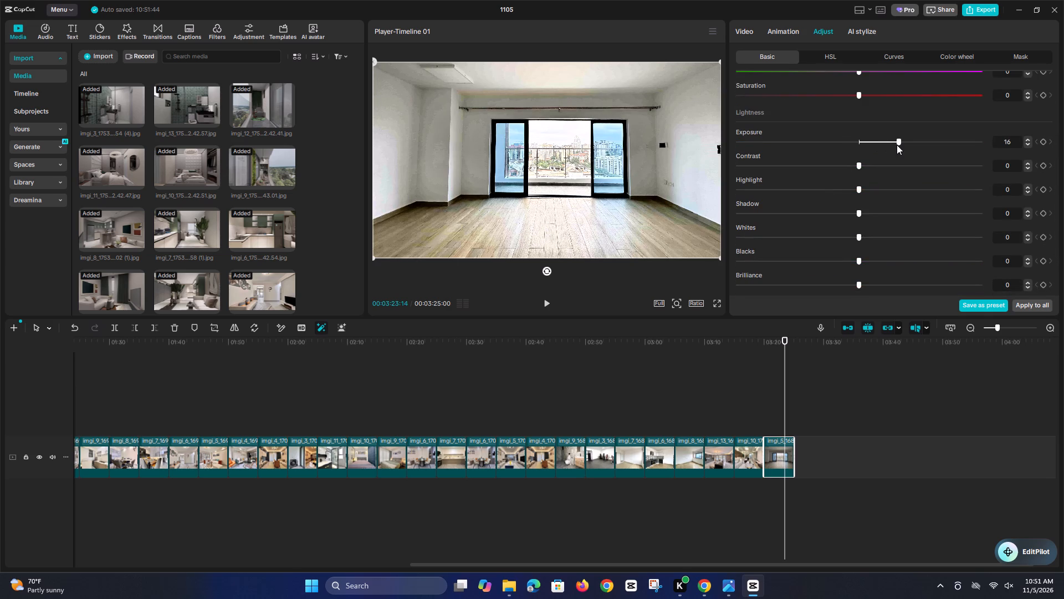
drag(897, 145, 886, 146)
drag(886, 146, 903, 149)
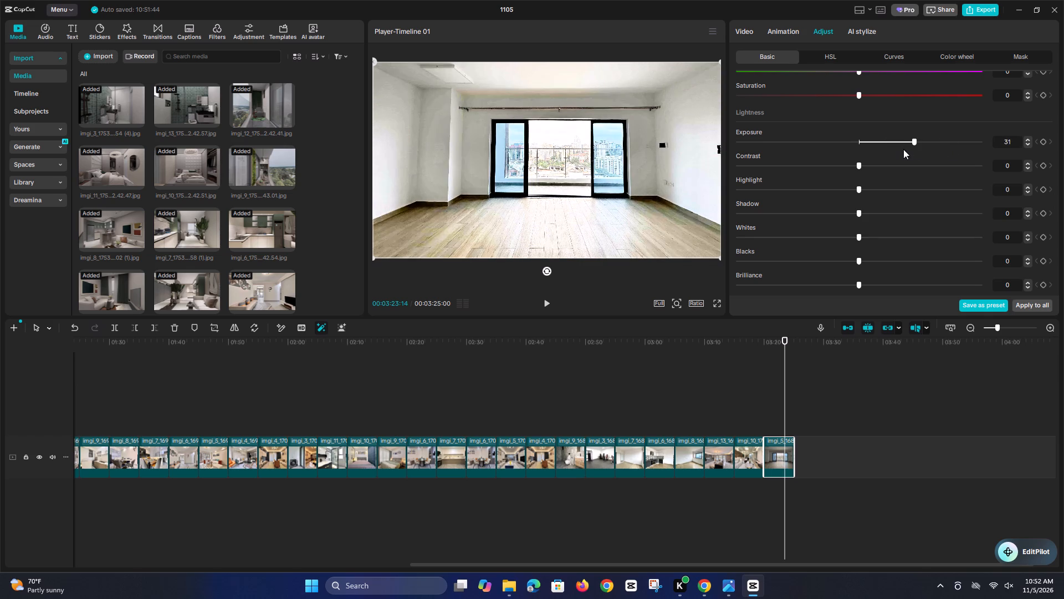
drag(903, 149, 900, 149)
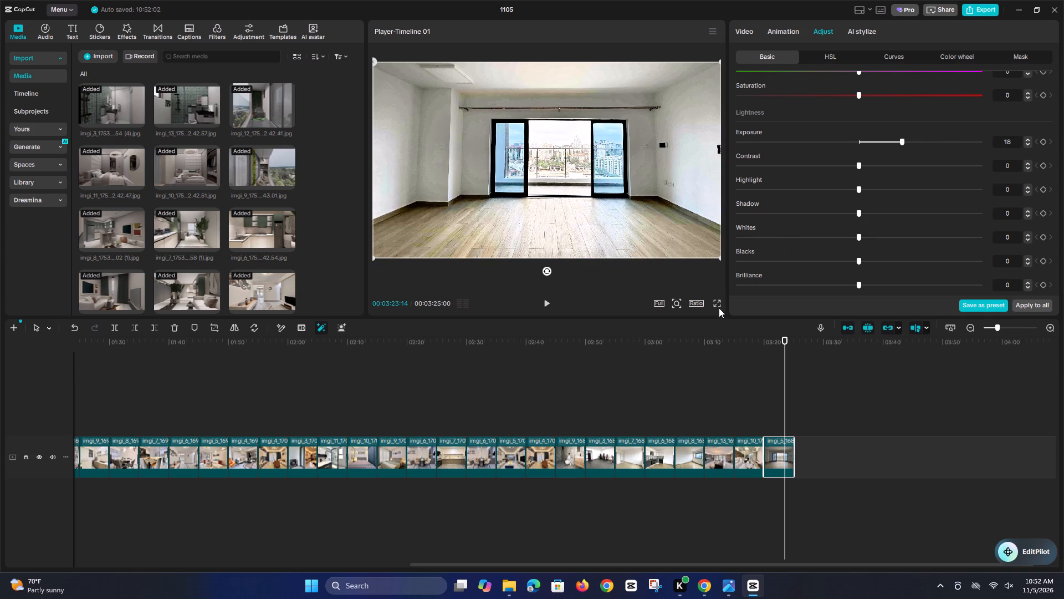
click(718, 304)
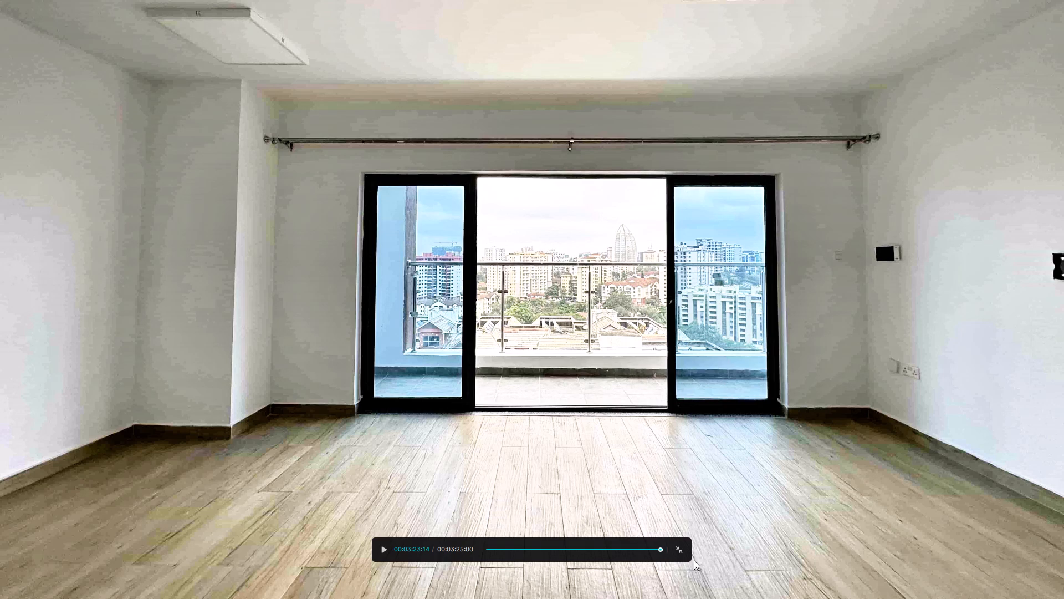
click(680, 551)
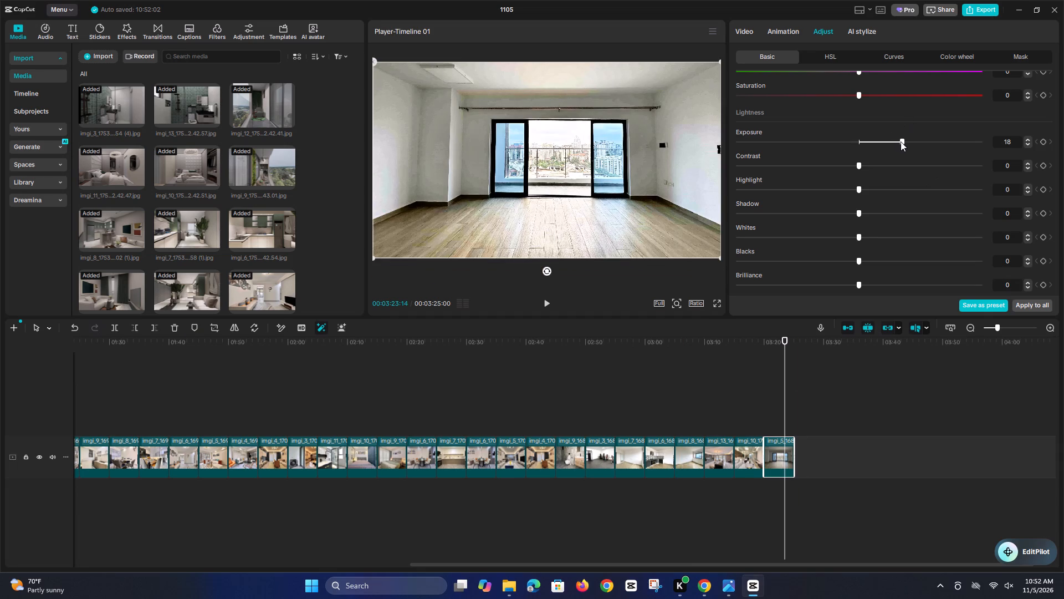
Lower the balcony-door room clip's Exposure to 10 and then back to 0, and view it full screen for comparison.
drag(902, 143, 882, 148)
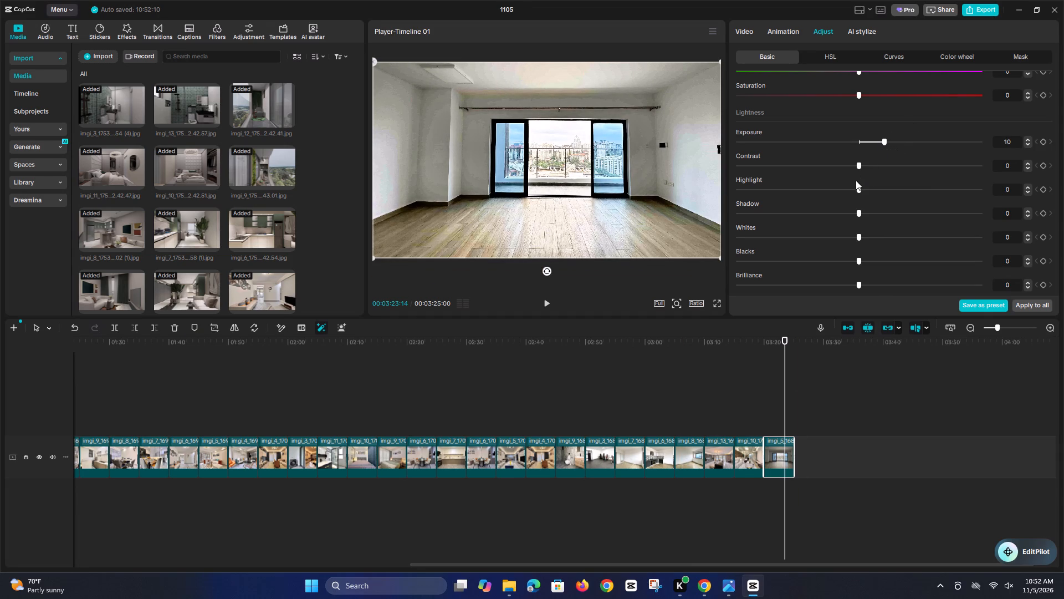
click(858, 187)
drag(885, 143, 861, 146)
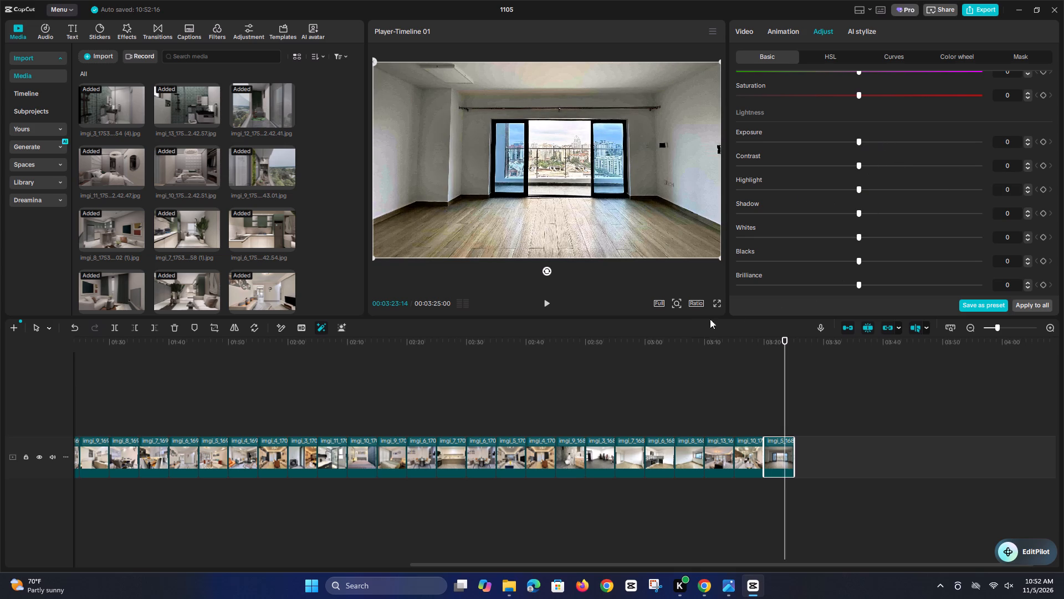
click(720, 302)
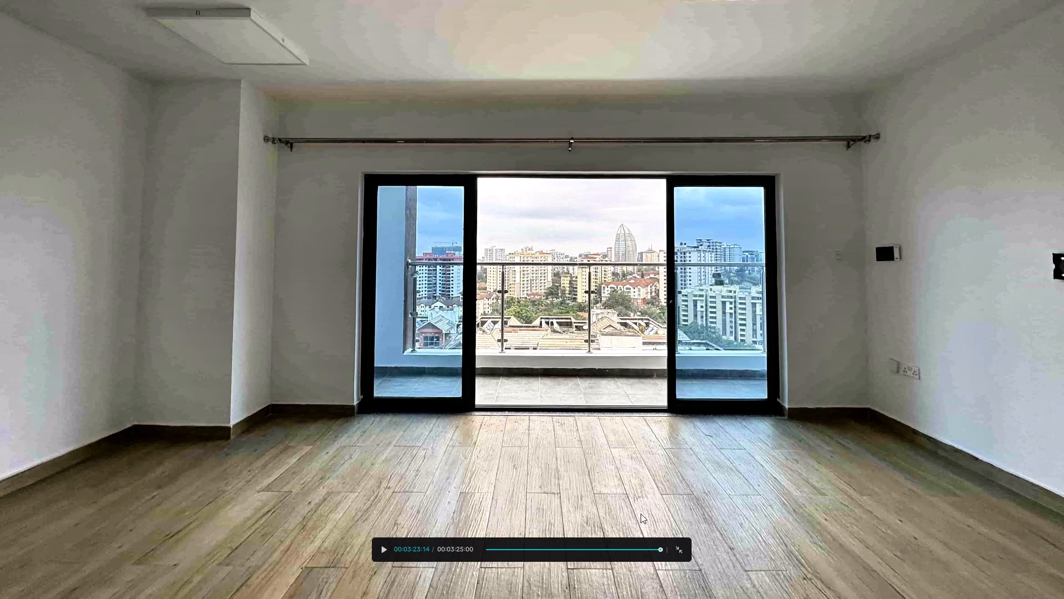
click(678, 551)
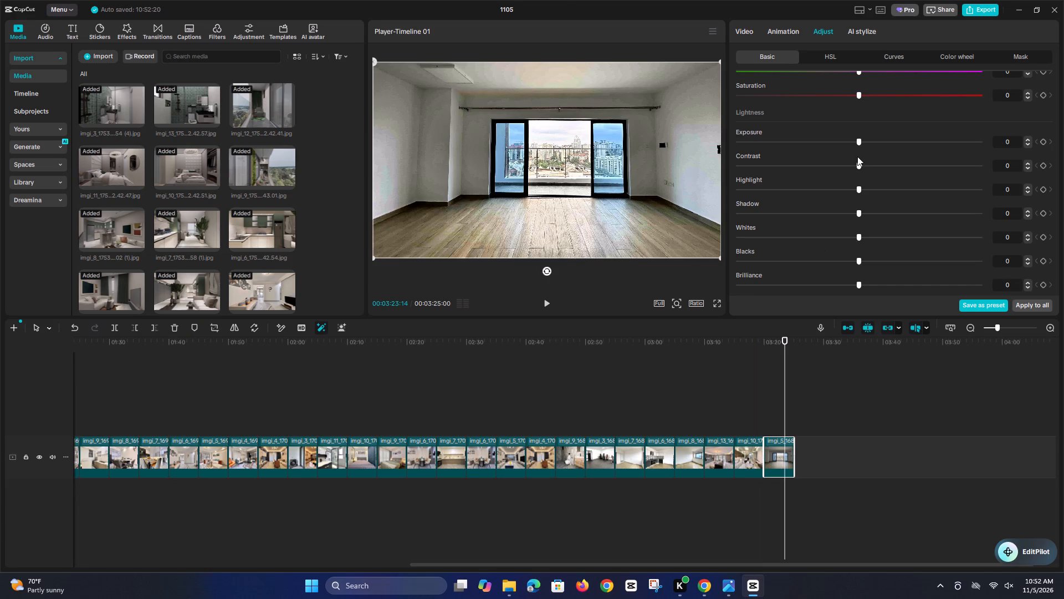
Set the Exposure of the balcony-door room clip to 18 and check the image full screen.
drag(861, 141, 899, 145)
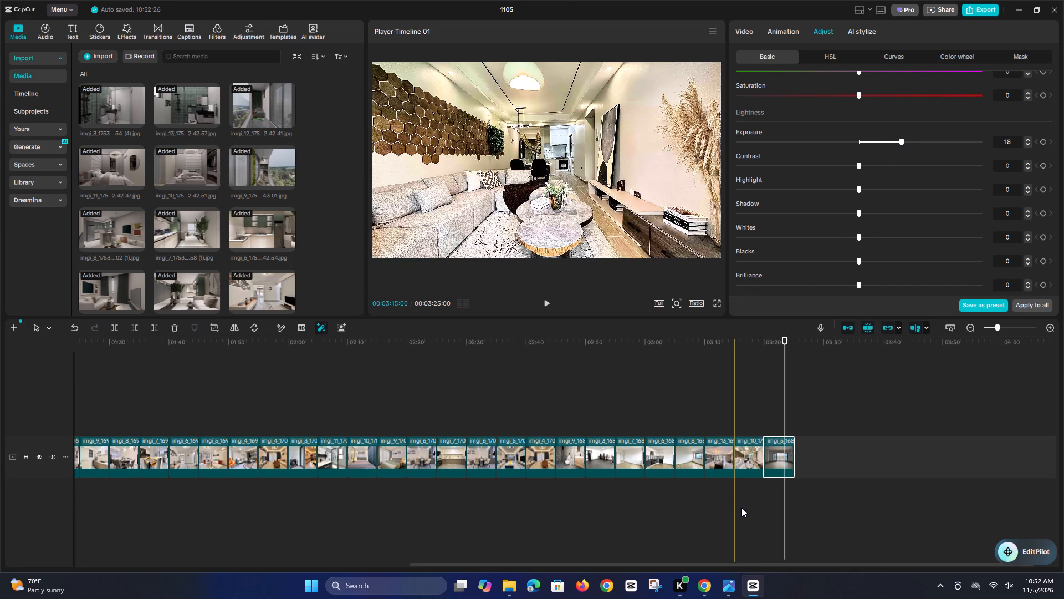
click(716, 306)
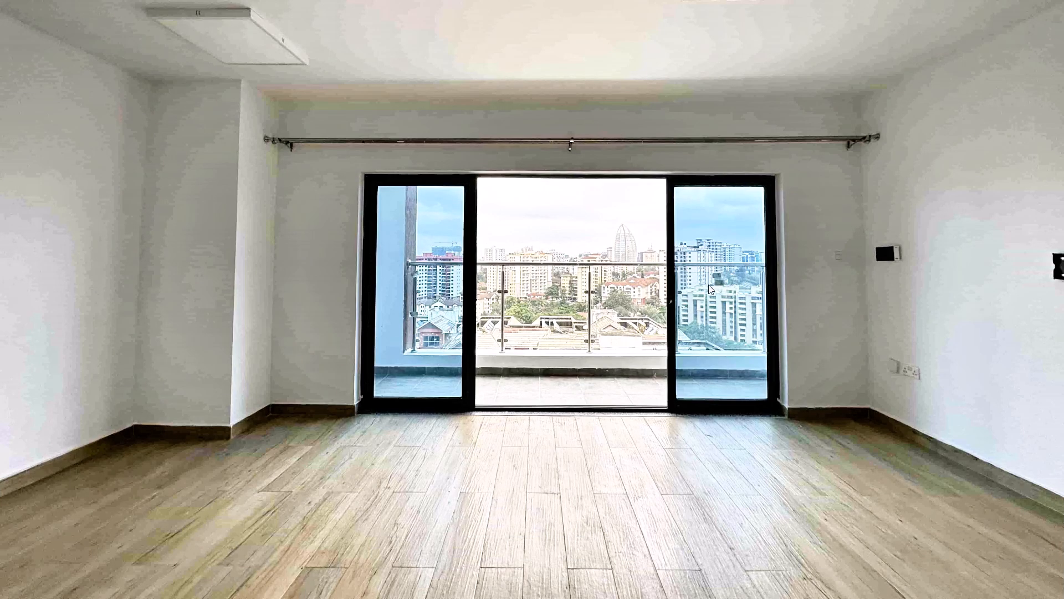
click(739, 388)
click(678, 549)
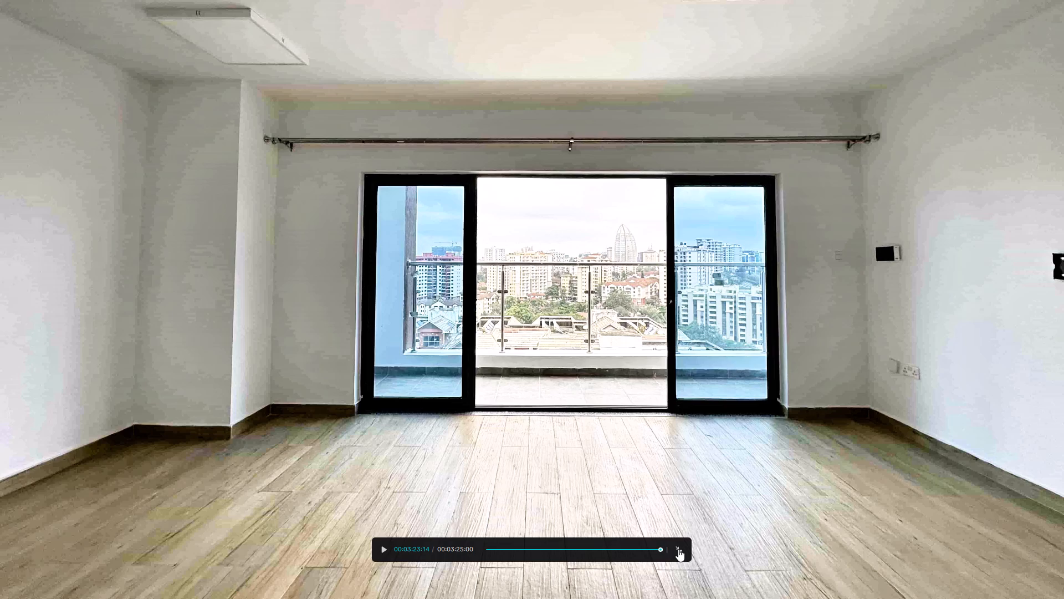